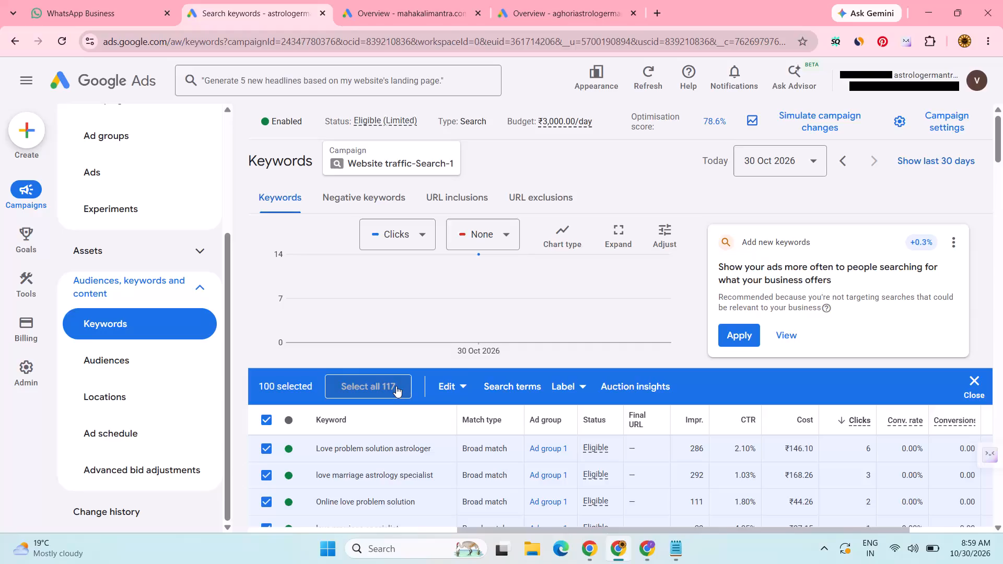
Remove all 117 selected keywords from the Website traffic-Search-1 campaign.
{"action": "left_click", "coordinate": [361, 387]}
{"action": "left_click", "coordinate": [250, 244]}
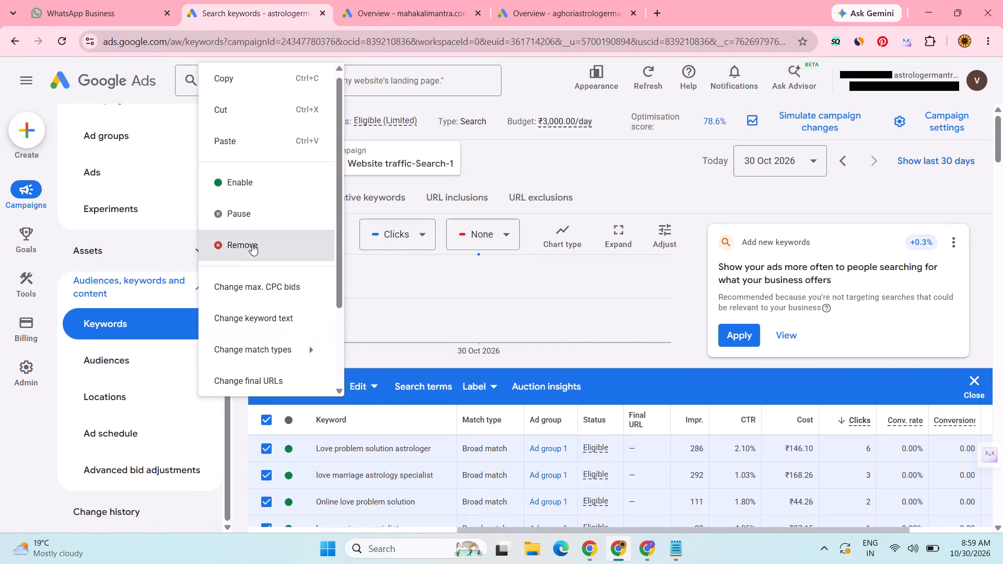
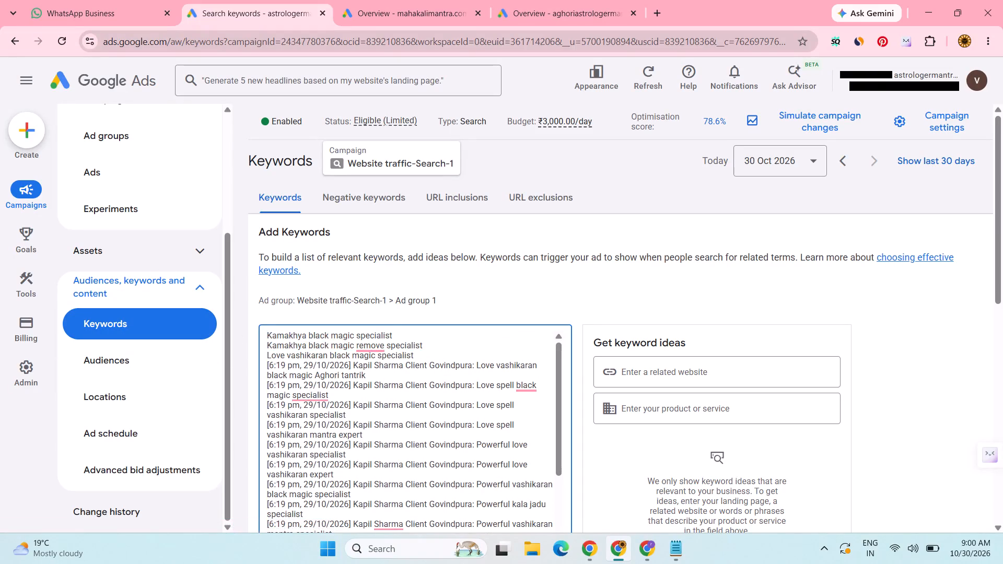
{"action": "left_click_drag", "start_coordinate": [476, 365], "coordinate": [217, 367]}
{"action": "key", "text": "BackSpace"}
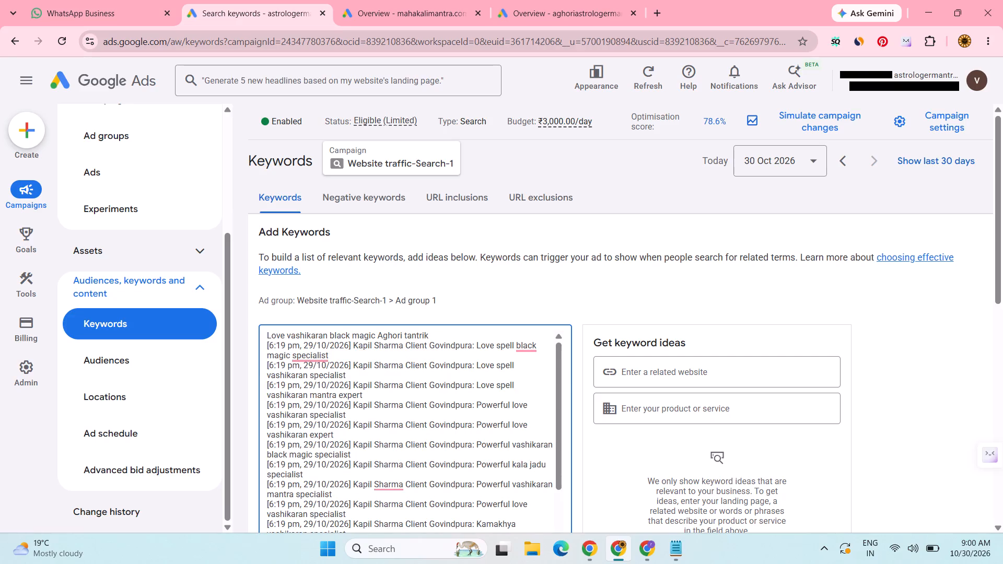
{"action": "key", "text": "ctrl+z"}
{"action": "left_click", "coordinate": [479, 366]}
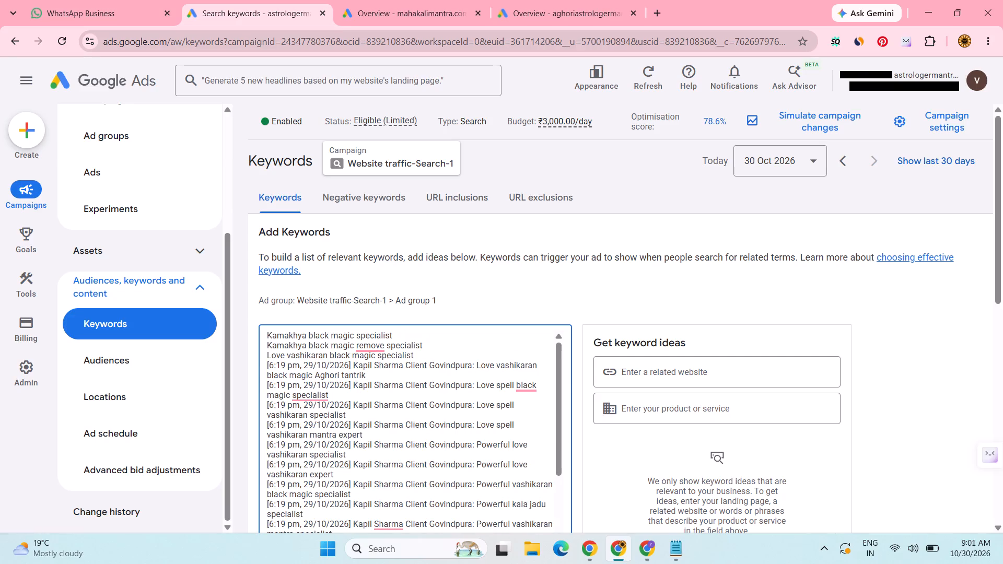
Delete the chat timestamp and sender prefix from the four keywords "Love vashikaran black magic Aghori tantrik" through "Love spell vashikaran mantra expert".
{"action": "left_click_drag", "start_coordinate": [473, 365], "coordinate": [262, 368]}
{"action": "key", "text": "BackSpace"}
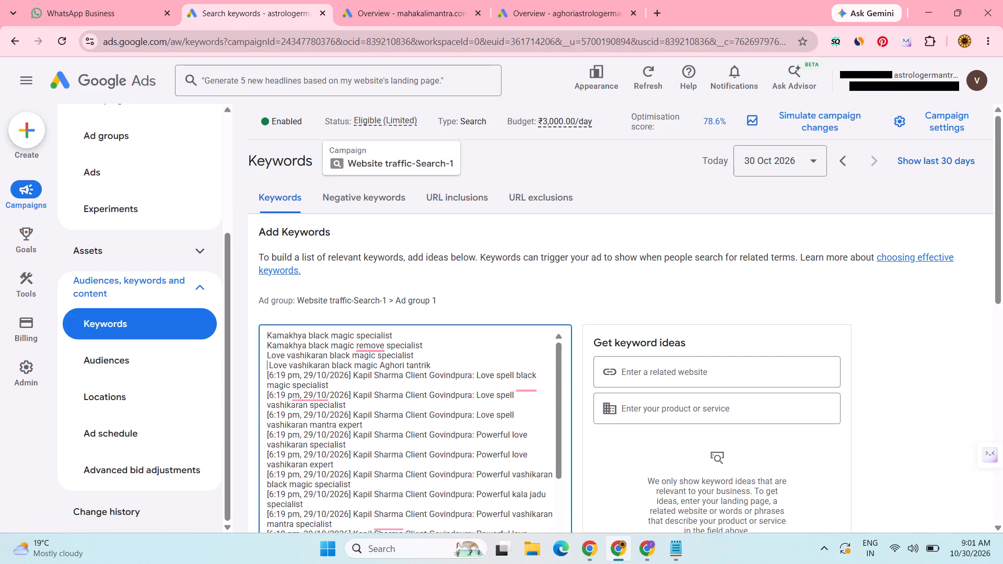
{"action": "left_click_drag", "start_coordinate": [477, 377], "coordinate": [256, 377]}
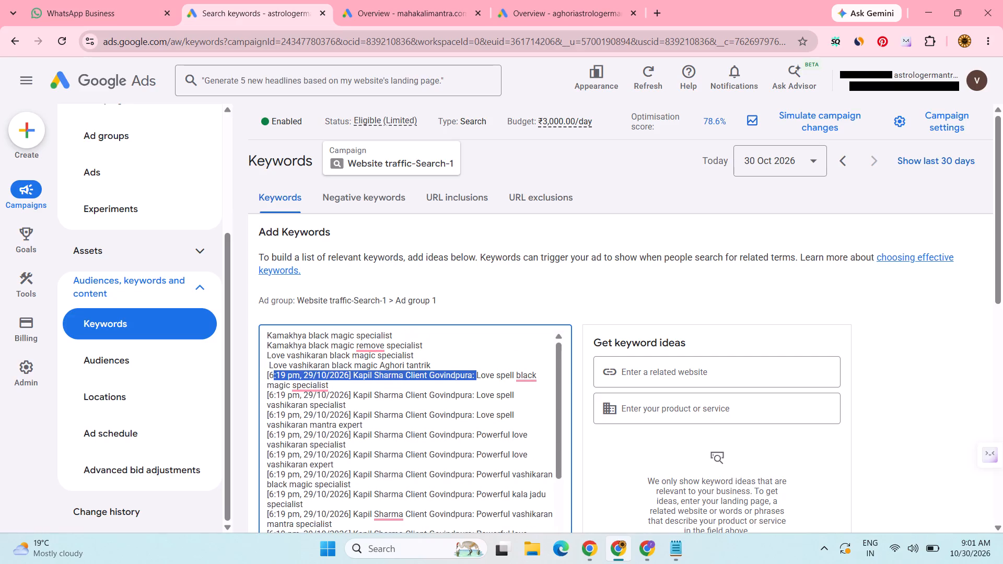
{"action": "key", "text": "BackSpace"}
{"action": "left_click_drag", "start_coordinate": [474, 384], "coordinate": [260, 389]}
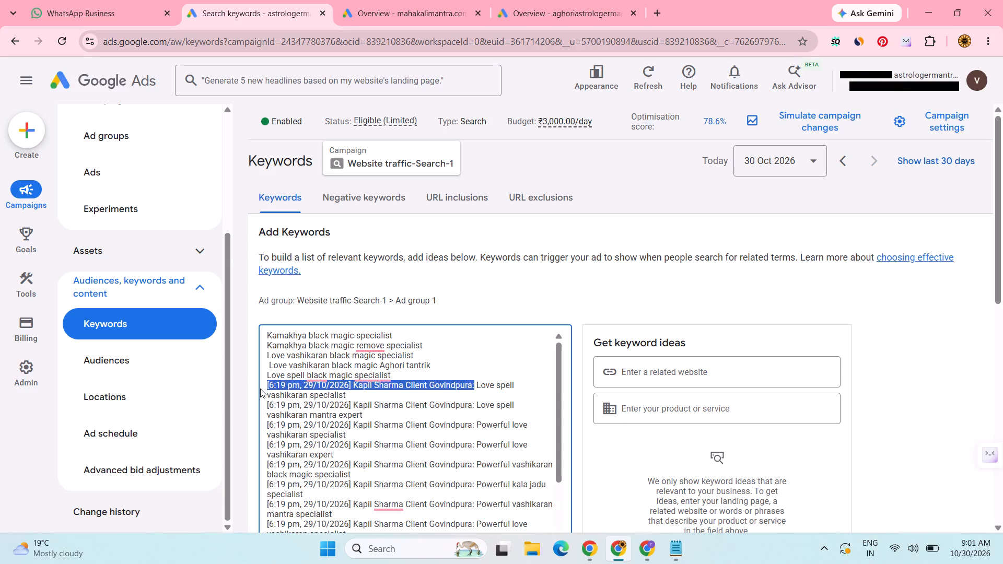
{"action": "left_click_drag", "start_coordinate": [260, 389], "coordinate": [259, 389]}
{"action": "key", "text": "BackSpace"}
{"action": "left_click_drag", "start_coordinate": [476, 394], "coordinate": [329, 394]}
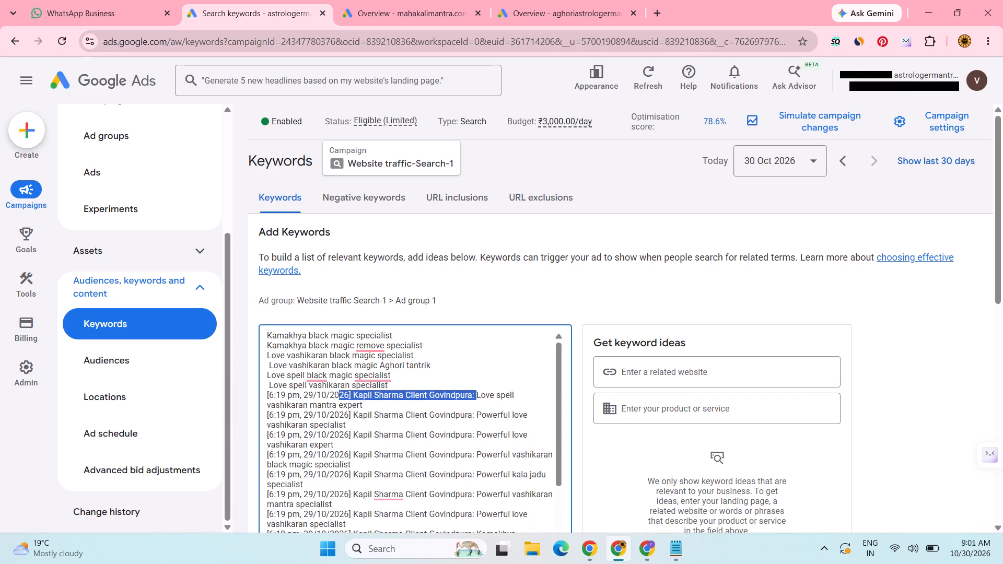
{"action": "left_click_drag", "start_coordinate": [329, 394], "coordinate": [262, 394]}
{"action": "key", "text": "BackSpace"}
Delete the chat timestamp and sender prefix from the three keywords "Powerful love vashikaran specialist" through "Powerful vashikaran black magic specialist".
{"action": "left_click_drag", "start_coordinate": [476, 407], "coordinate": [247, 407]}
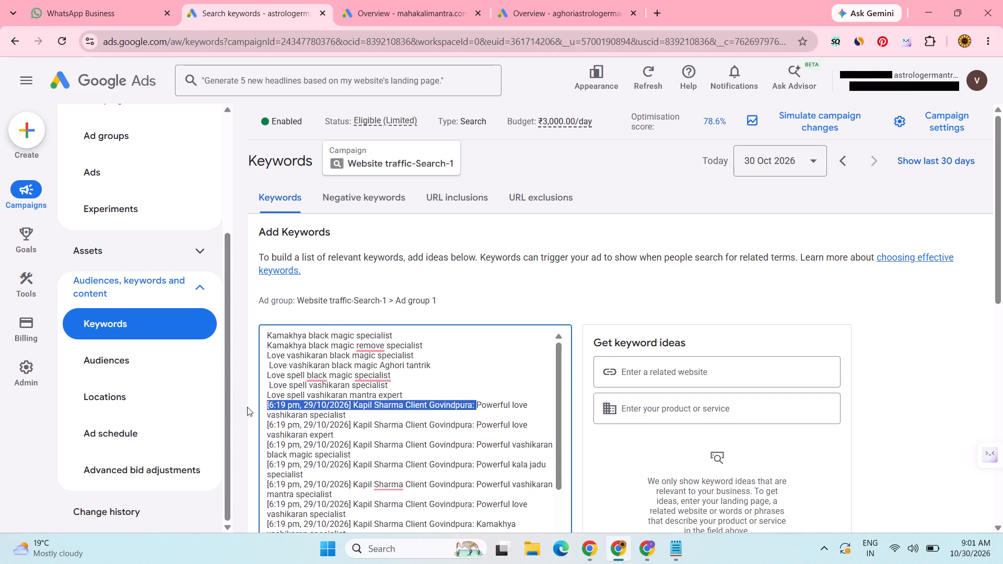
{"action": "left_click_drag", "start_coordinate": [247, 407], "coordinate": [239, 407]}
{"action": "key", "text": "BackSpace"}
{"action": "left_click_drag", "start_coordinate": [479, 414], "coordinate": [251, 412]}
{"action": "key", "text": "BackSpace"}
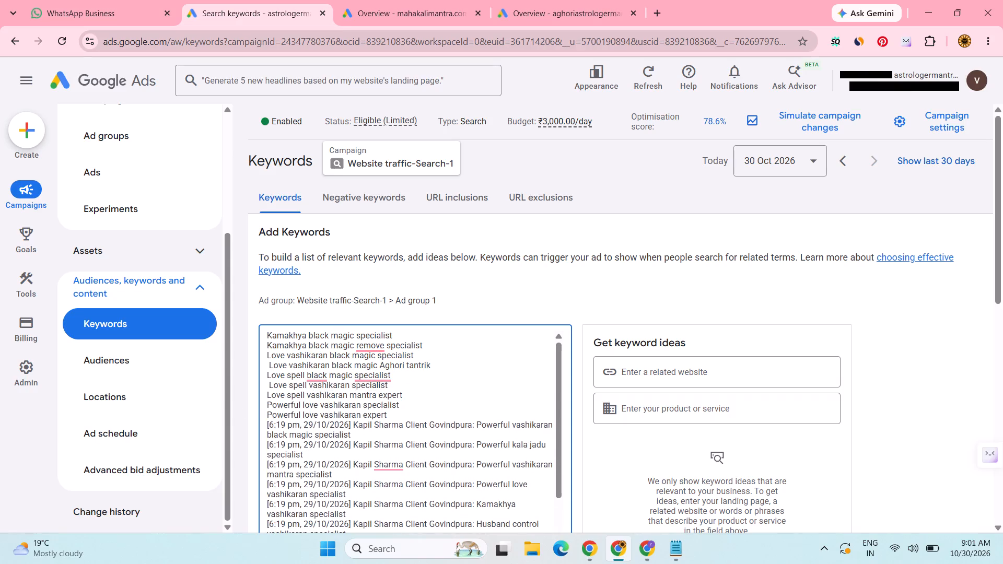
{"action": "left_click_drag", "start_coordinate": [476, 425], "coordinate": [259, 424]}
{"action": "key", "text": "BackSpace"}
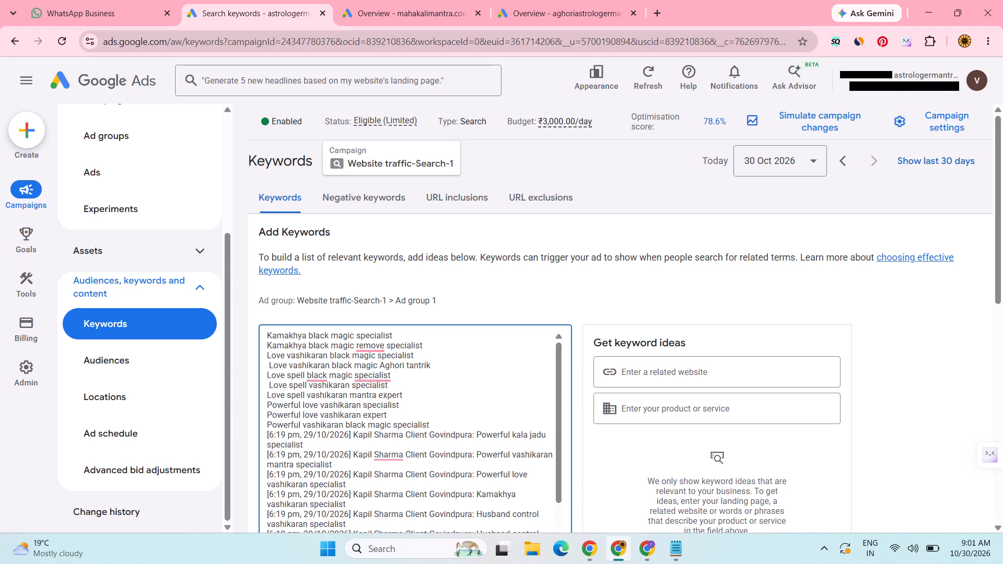
Delete the chat timestamp and sender prefix from the four keywords "Powerful kala jadu specialist" through "Kamakhya vashikaran specialist".
{"action": "left_click_drag", "start_coordinate": [477, 433], "coordinate": [257, 434]}
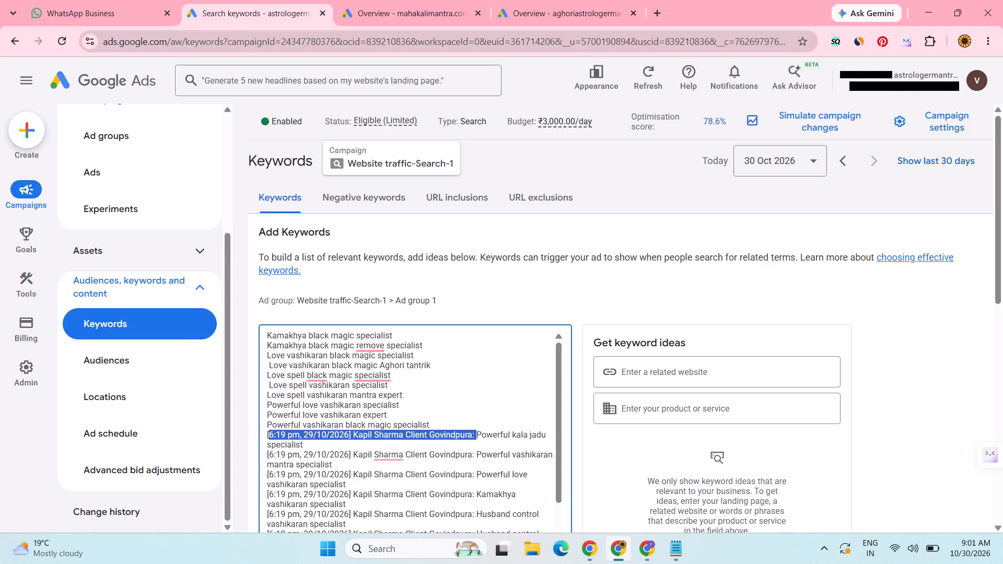
{"action": "key", "text": "BackSpace"}
{"action": "left_click_drag", "start_coordinate": [477, 444], "coordinate": [344, 448]}
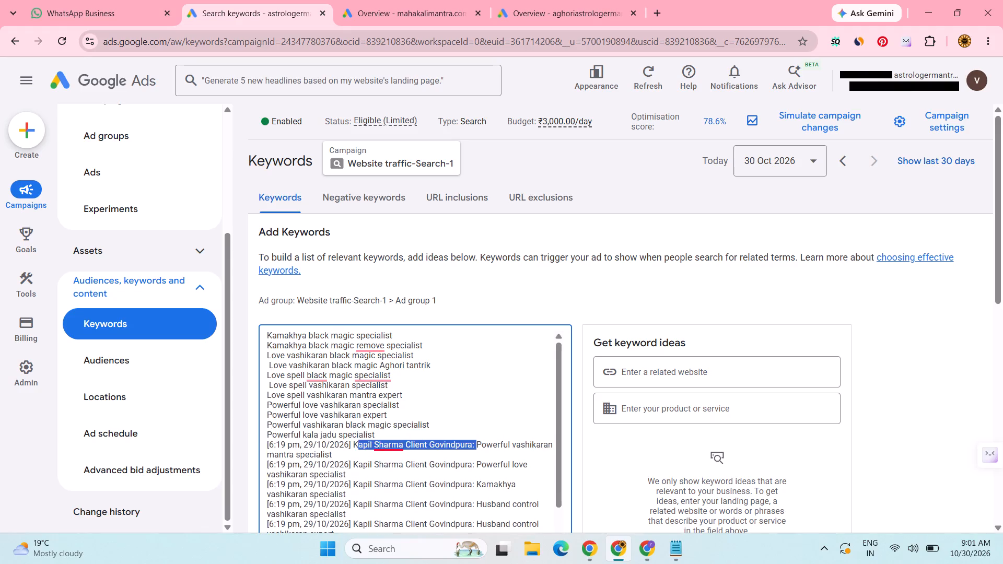
{"action": "left_click_drag", "start_coordinate": [344, 448], "coordinate": [259, 448]}
{"action": "key", "text": "BackSpace"}
{"action": "left_click_drag", "start_coordinate": [477, 455], "coordinate": [258, 454]}
{"action": "key", "text": "BackSpace"}
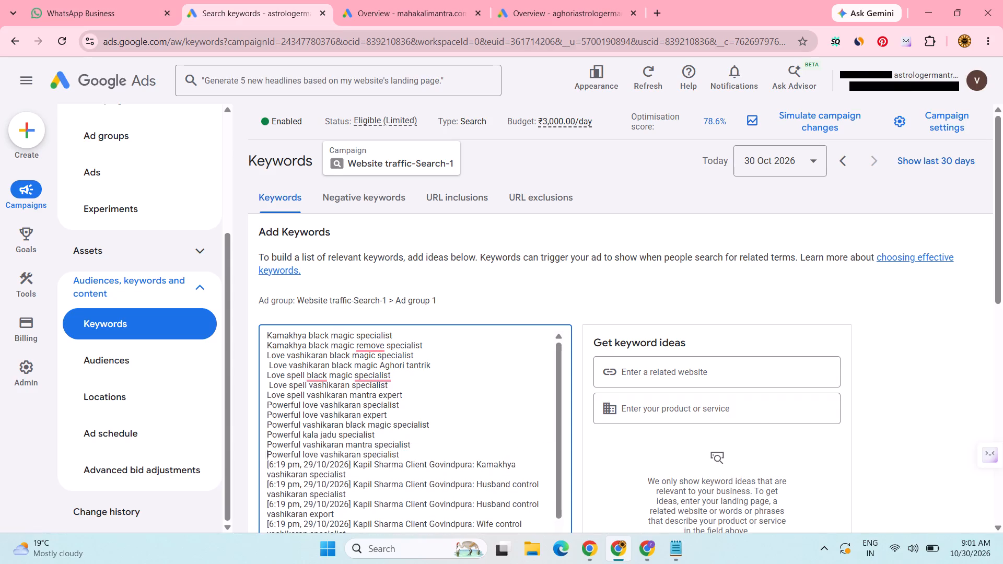
{"action": "left_click_drag", "start_coordinate": [477, 463], "coordinate": [261, 462]}
{"action": "key", "text": "BackSpace"}
{"action": "scroll", "coordinate": [635, 314], "scroll_direction": "down", "scroll_amount": 2}
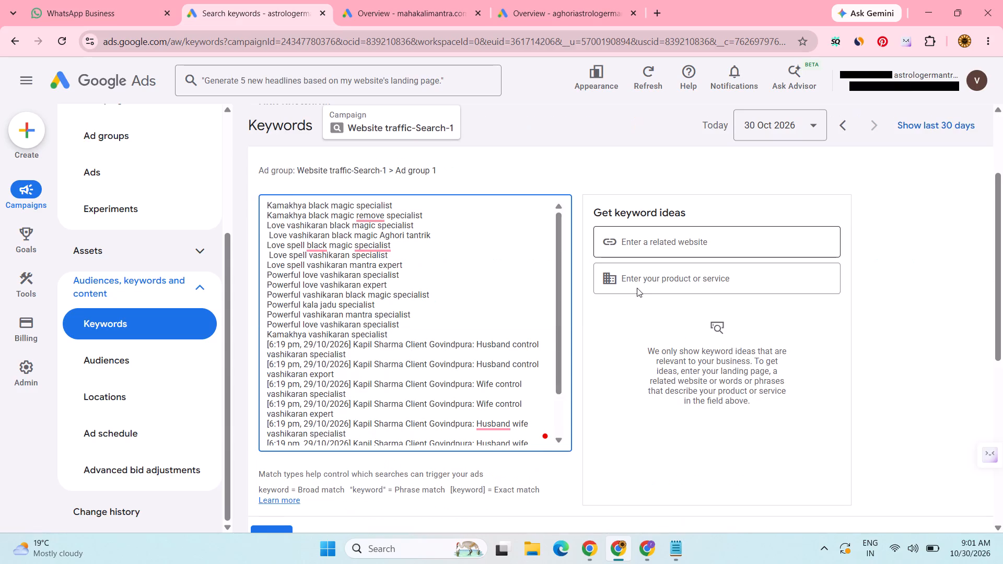
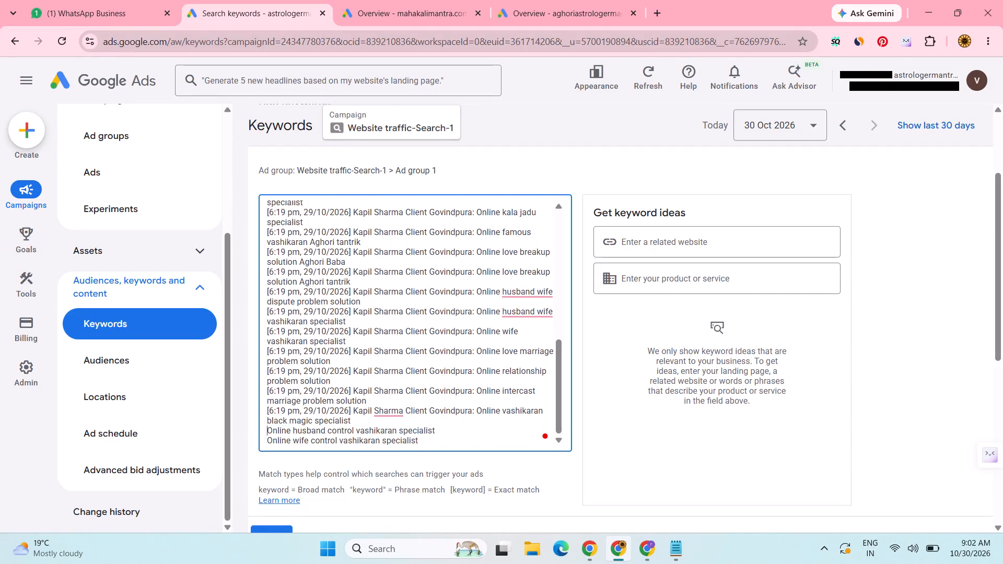
Delete the chat timestamp and sender prefix from the four keywords "Online vashikaran black magic specialist" up through "Online love marriage problem solution".
{"action": "left_click_drag", "start_coordinate": [476, 410], "coordinate": [229, 413]}
{"action": "key", "text": "BackSpace"}
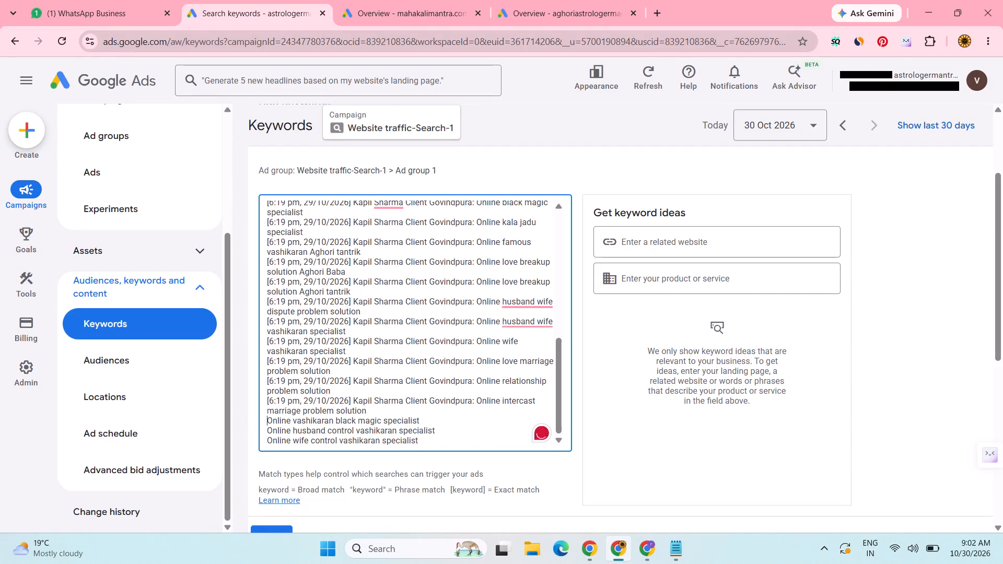
{"action": "left_click_drag", "start_coordinate": [477, 399], "coordinate": [251, 404]}
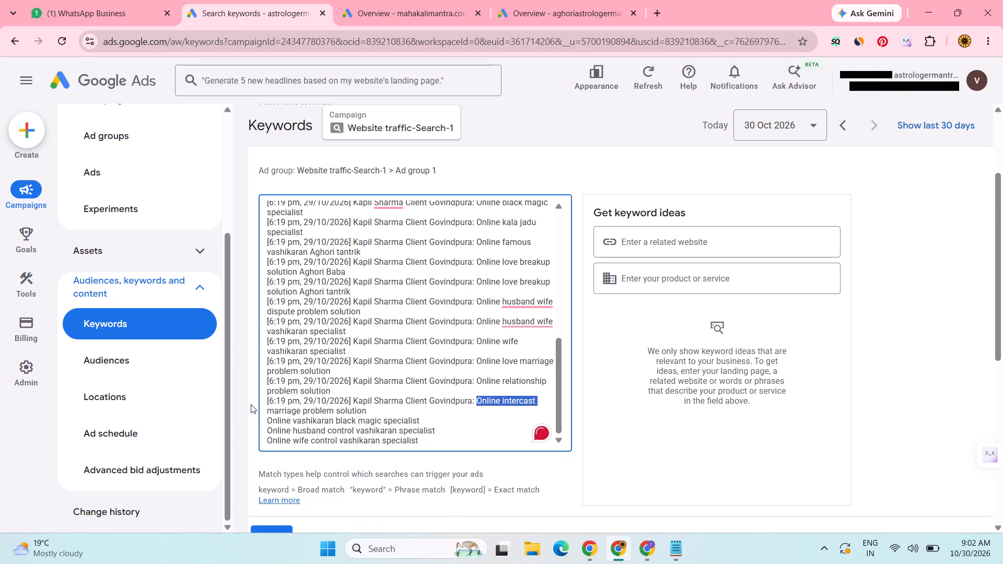
{"action": "left_click_drag", "start_coordinate": [251, 404], "coordinate": [251, 403]}
{"action": "key", "text": "BackSpace"}
{"action": "left_click_drag", "start_coordinate": [477, 390], "coordinate": [260, 402]}
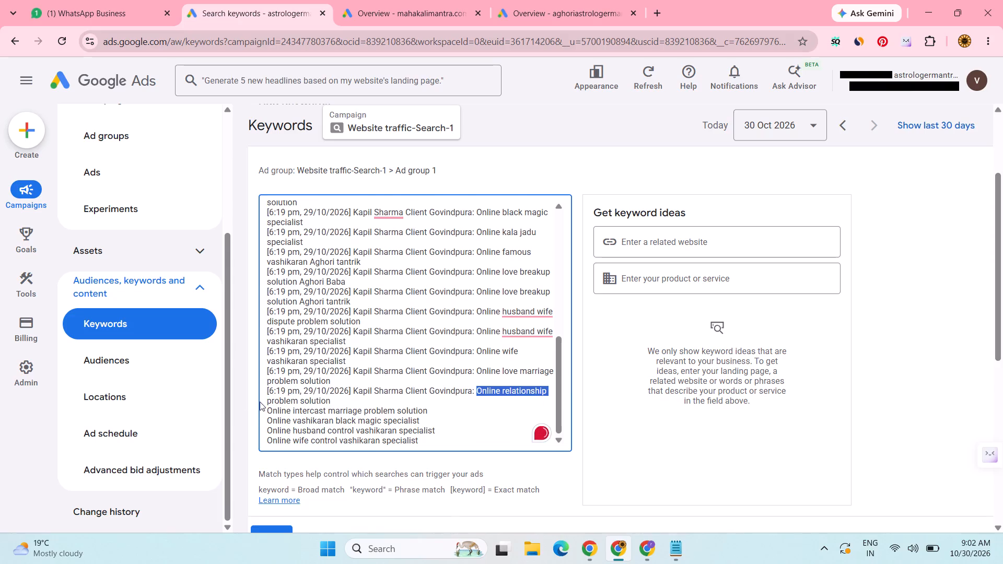
{"action": "left_click_drag", "start_coordinate": [260, 402], "coordinate": [238, 390]}
{"action": "key", "text": "BackSpace"}
{"action": "left_click_drag", "start_coordinate": [476, 379], "coordinate": [245, 378]}
{"action": "key", "text": "BackSpace"}
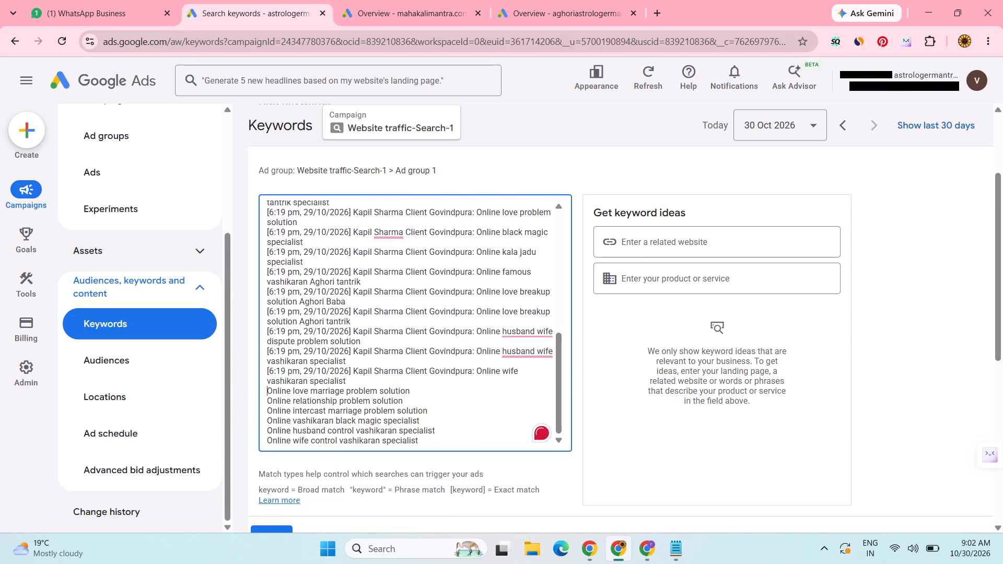
Delete the chat timestamp and sender prefix from the four keywords "Online wife vashikaran specialist" up through "Online love breakup solution Aghori tantrik".
{"action": "left_click_drag", "start_coordinate": [475, 370], "coordinate": [356, 370]}
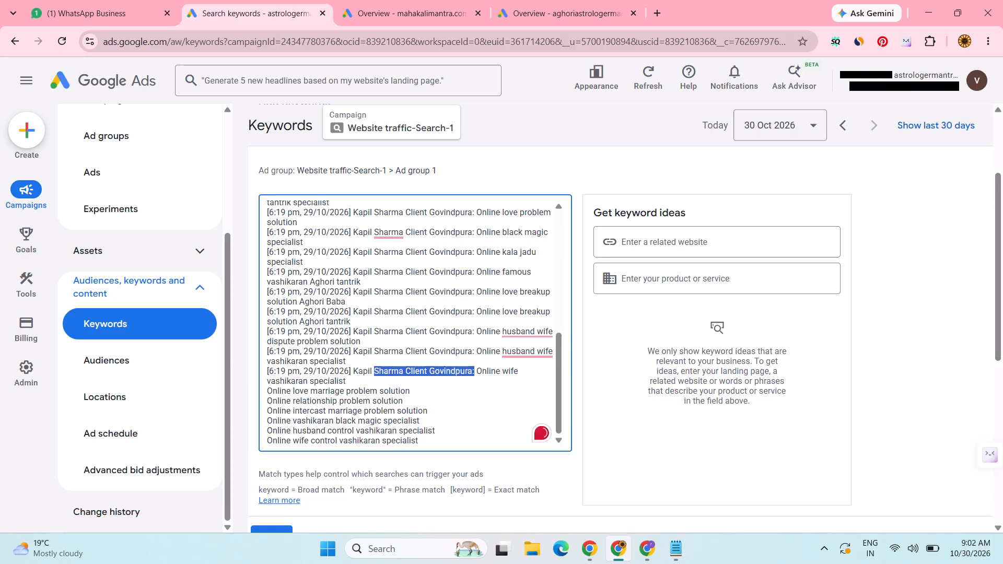
{"action": "left_click_drag", "start_coordinate": [356, 370], "coordinate": [242, 370]}
{"action": "key", "text": "BackSpace"}
{"action": "left_click_drag", "start_coordinate": [476, 360], "coordinate": [428, 364]}
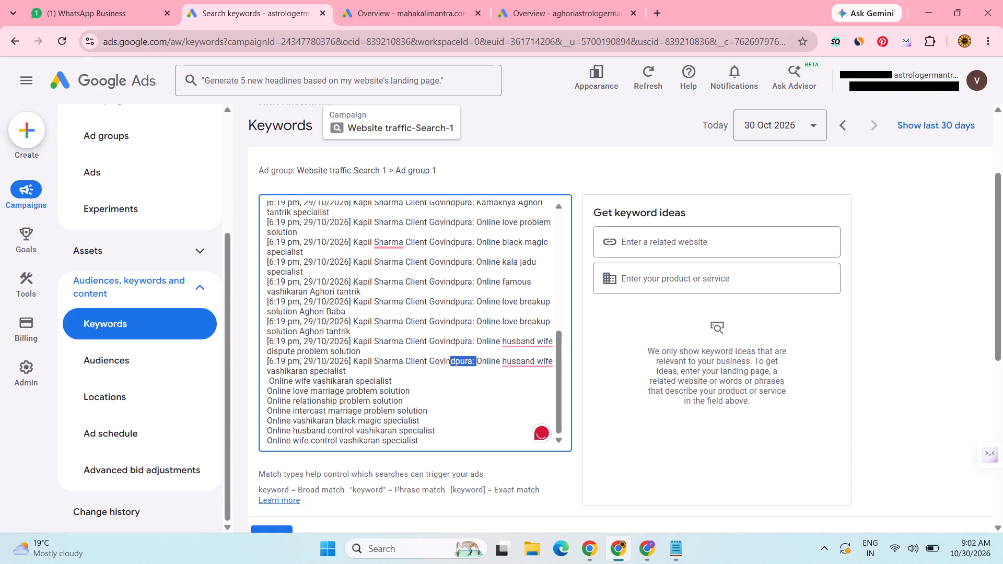
{"action": "left_click_drag", "start_coordinate": [428, 364], "coordinate": [248, 365]}
{"action": "key", "text": "BackSpace"}
{"action": "left_click_drag", "start_coordinate": [476, 352], "coordinate": [340, 352]}
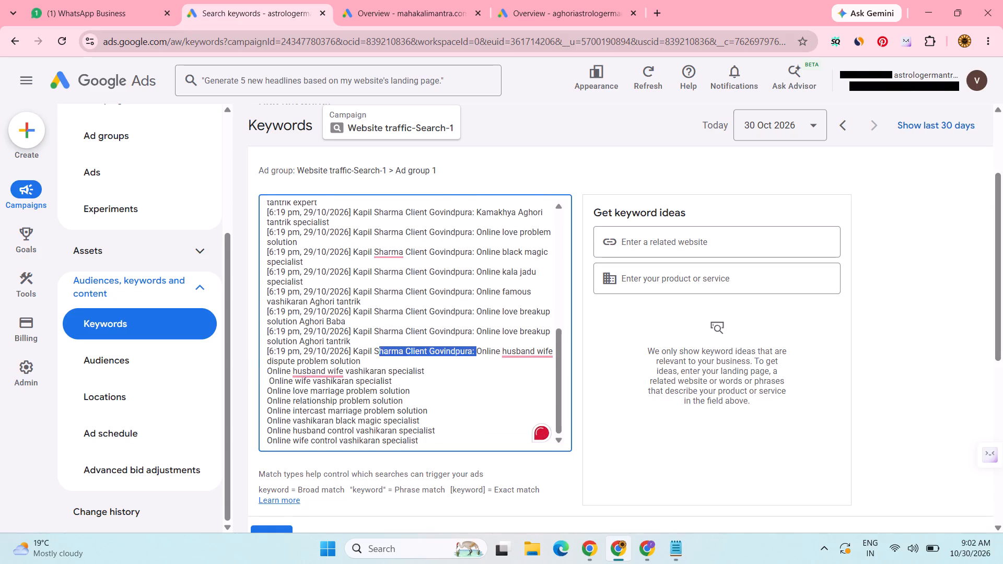
{"action": "left_click_drag", "start_coordinate": [340, 352], "coordinate": [255, 351]}
{"action": "key", "text": "BackSpace"}
{"action": "left_click_drag", "start_coordinate": [475, 341], "coordinate": [243, 346]}
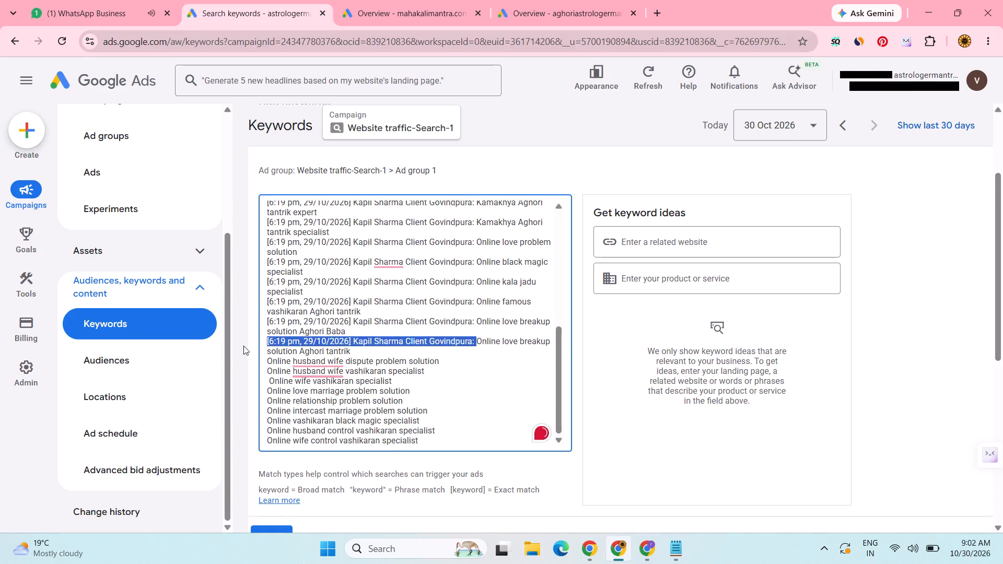
{"action": "left_click_drag", "start_coordinate": [243, 346], "coordinate": [244, 346]}
{"action": "key", "text": "BackSpace"}
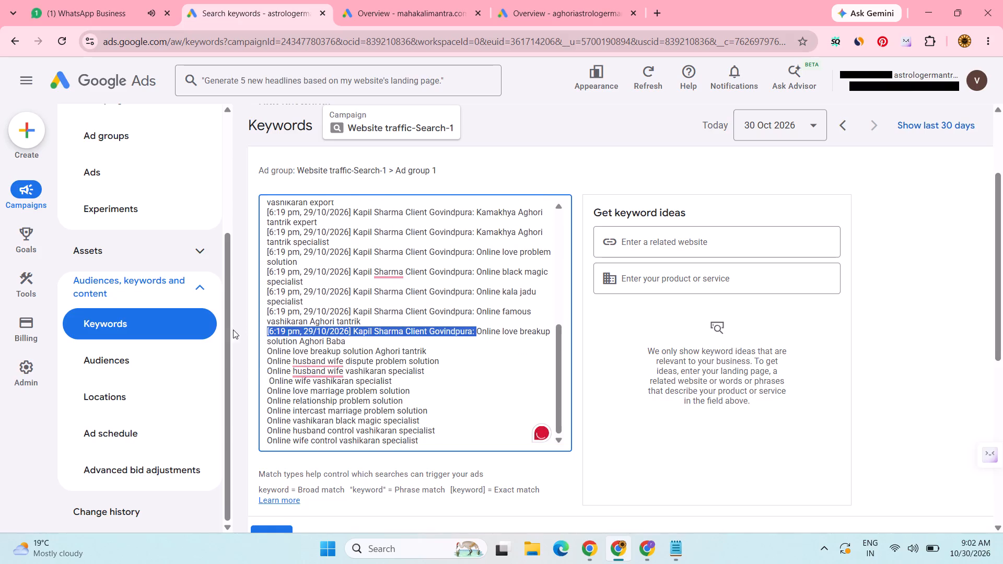
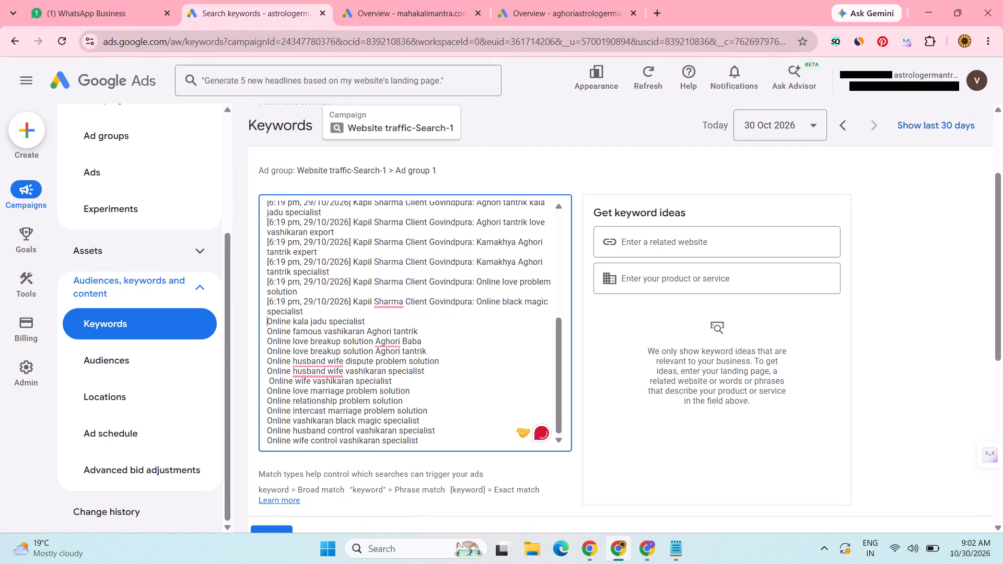
Delete the chat timestamp and sender prefix from the keywords "Online black magic specialist" and "Online love problem solution".
{"action": "left_click_drag", "start_coordinate": [475, 299], "coordinate": [264, 299]}
{"action": "key", "text": "BackSpace"}
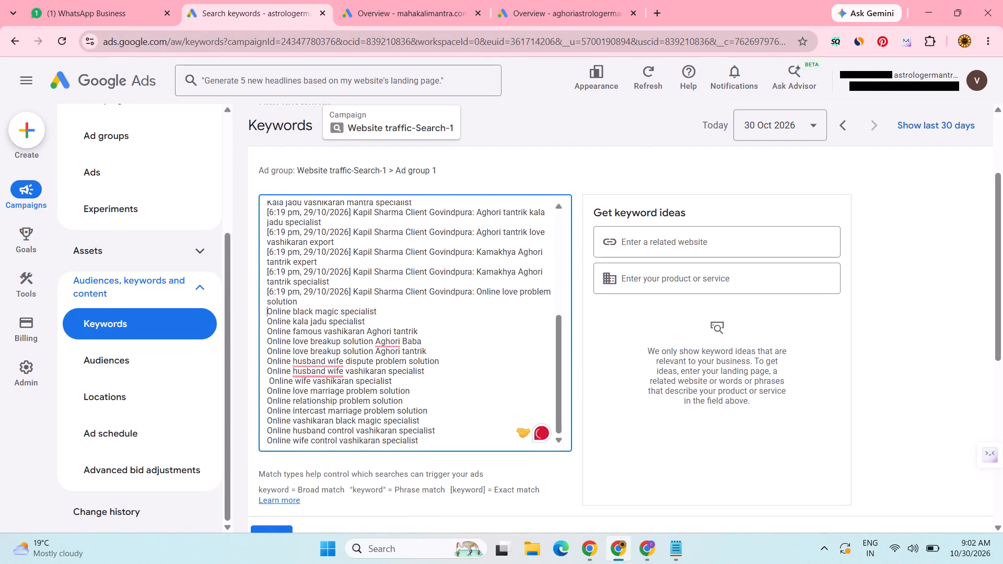
{"action": "left_click_drag", "start_coordinate": [477, 288], "coordinate": [264, 294]}
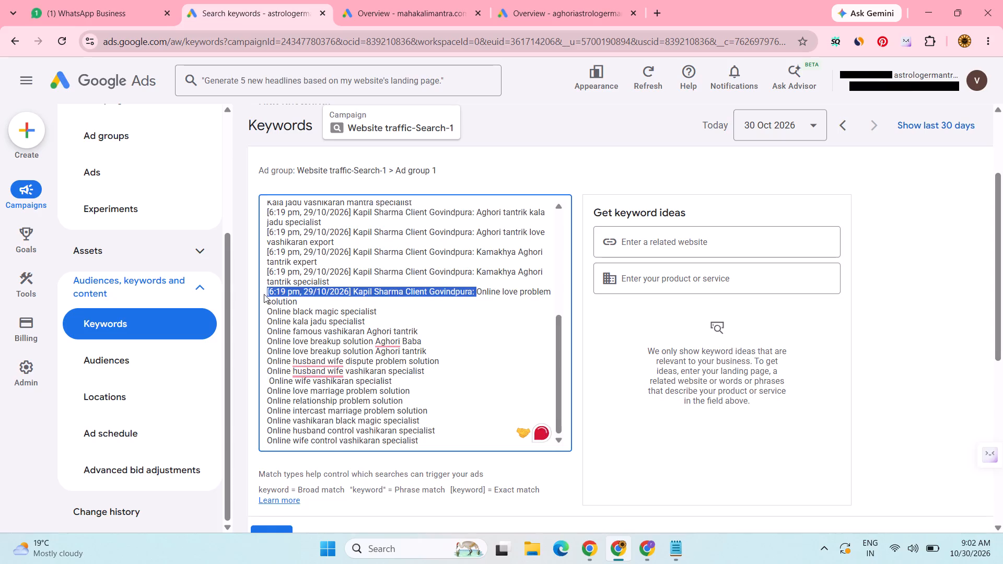
{"action": "left_click_drag", "start_coordinate": [264, 294], "coordinate": [262, 294]}
{"action": "key", "text": "BackSpace"}
Delete the chat timestamp and sender prefix from the keywords "Kamakhya Aghori tantrik specialist" and "Kamakhya Aghori tantrik expert".
{"action": "left_click_drag", "start_coordinate": [476, 281], "coordinate": [247, 280]}
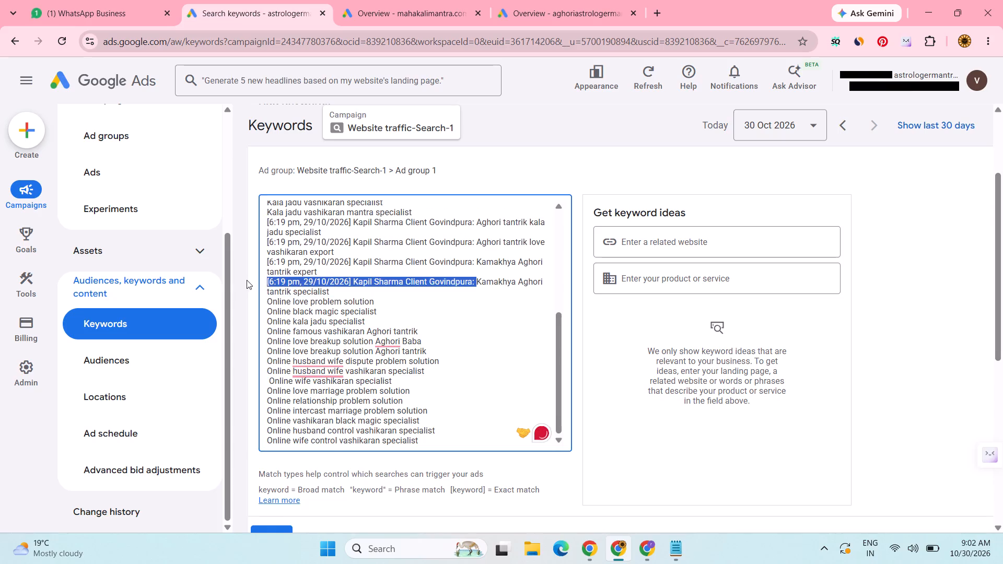
{"action": "left_click_drag", "start_coordinate": [247, 280], "coordinate": [246, 280]}
{"action": "key", "text": "BackSpace"}
{"action": "left_click_drag", "start_coordinate": [477, 272], "coordinate": [240, 272]}
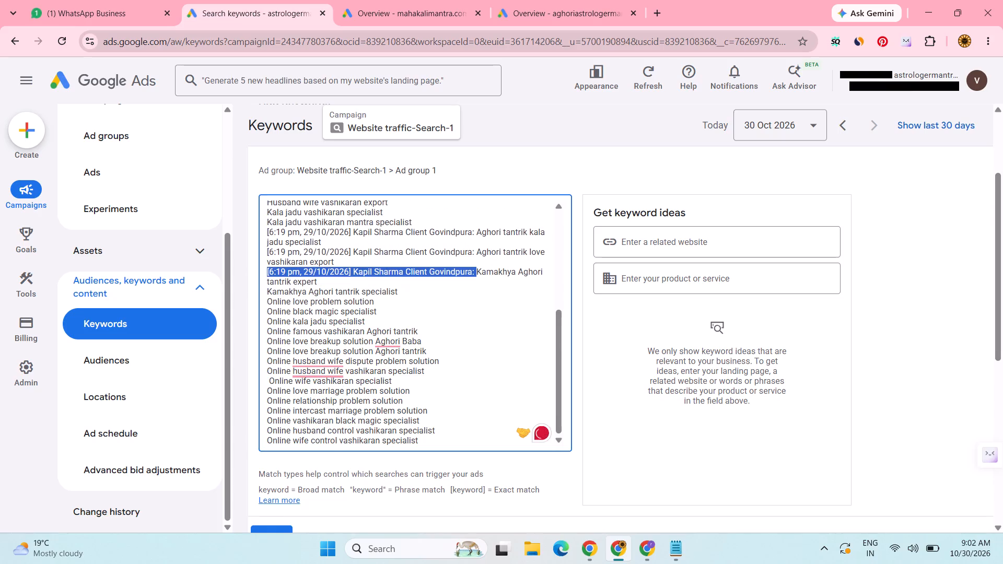
{"action": "key", "text": "BackSpace"}
Delete the chat timestamp and sender prefix from the keywords "Aghori tantrik love vashikaran export" and "Aghori tantrik kala jadu specialist".
{"action": "left_click_drag", "start_coordinate": [479, 261], "coordinate": [273, 268]}
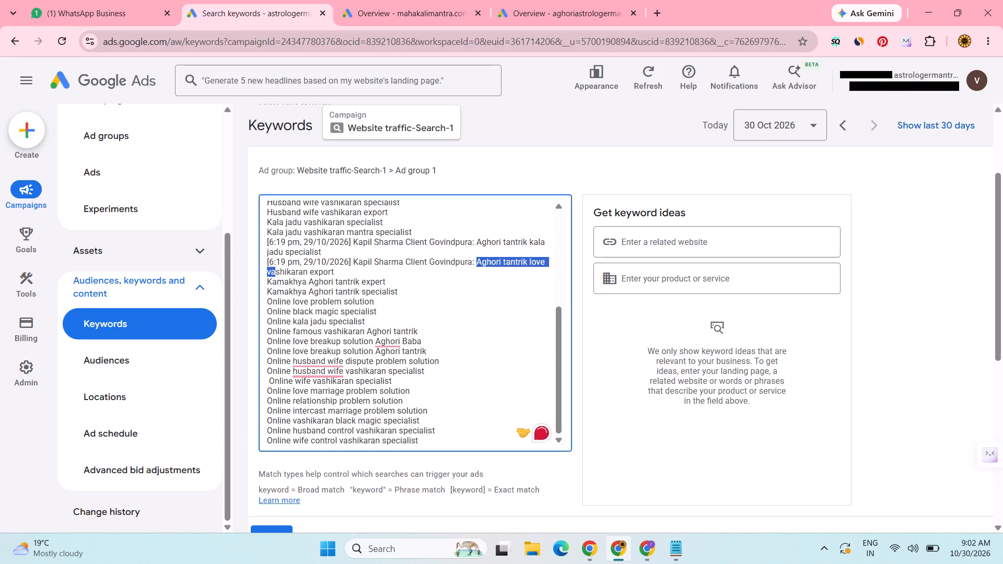
{"action": "left_click_drag", "start_coordinate": [273, 268], "coordinate": [263, 263]}
{"action": "key", "text": "BackSpace"}
{"action": "left_click_drag", "start_coordinate": [477, 253], "coordinate": [242, 255]}
{"action": "key", "text": "BackSpace"}
Save the cleaned keyword list to Ad group 1 of the Website traffic-Search-1 campaign.
{"action": "scroll", "coordinate": [481, 373], "scroll_direction": "down", "scroll_amount": 4}
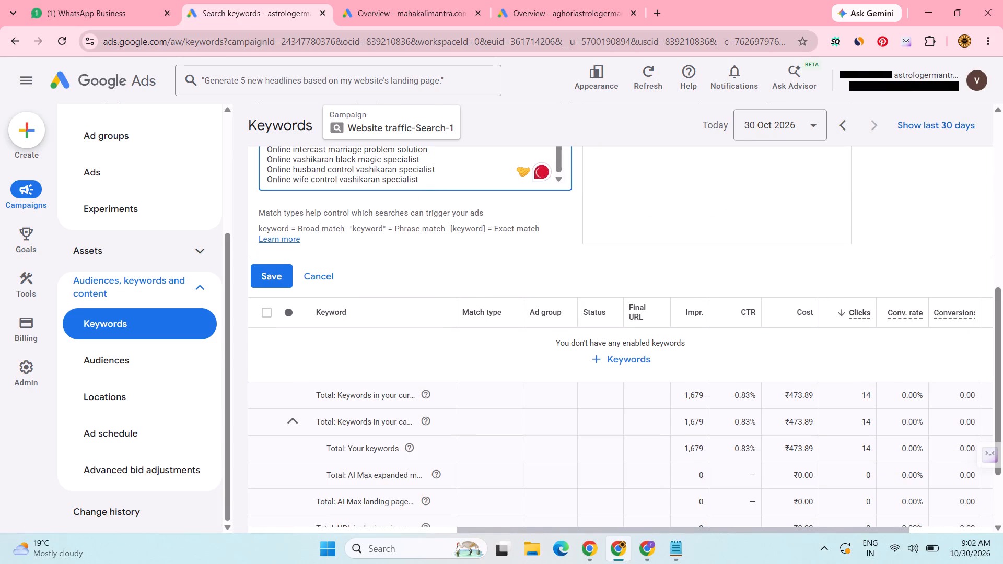
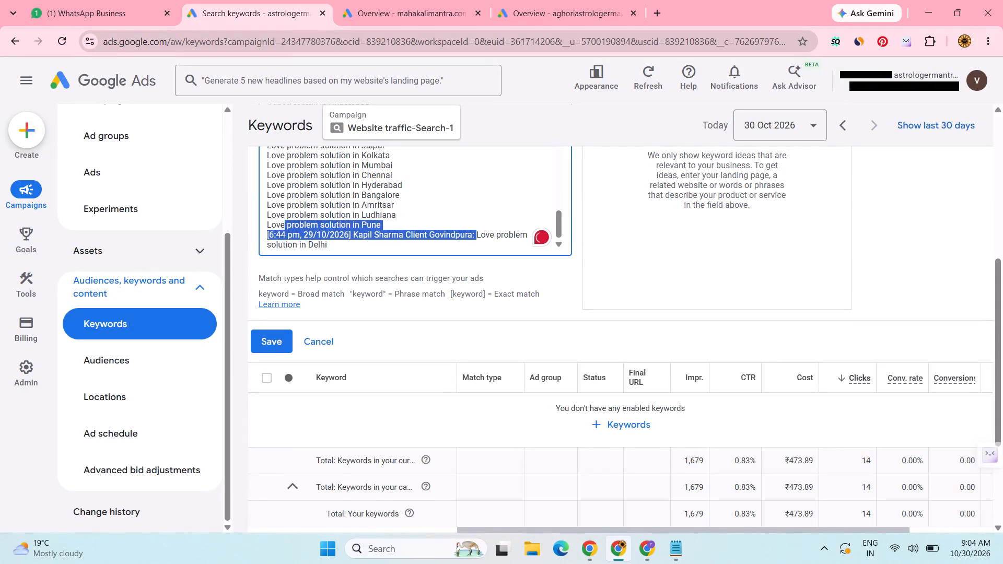
Delete the chat timestamp and sender prefix from the last keyword, "Love problem solution in Delhi".
{"action": "left_click_drag", "start_coordinate": [275, 223], "coordinate": [246, 230]}
{"action": "key", "text": "BackSpace"}
{"action": "left_click", "coordinate": [398, 239]}
{"action": "left_click", "coordinate": [415, 245]}
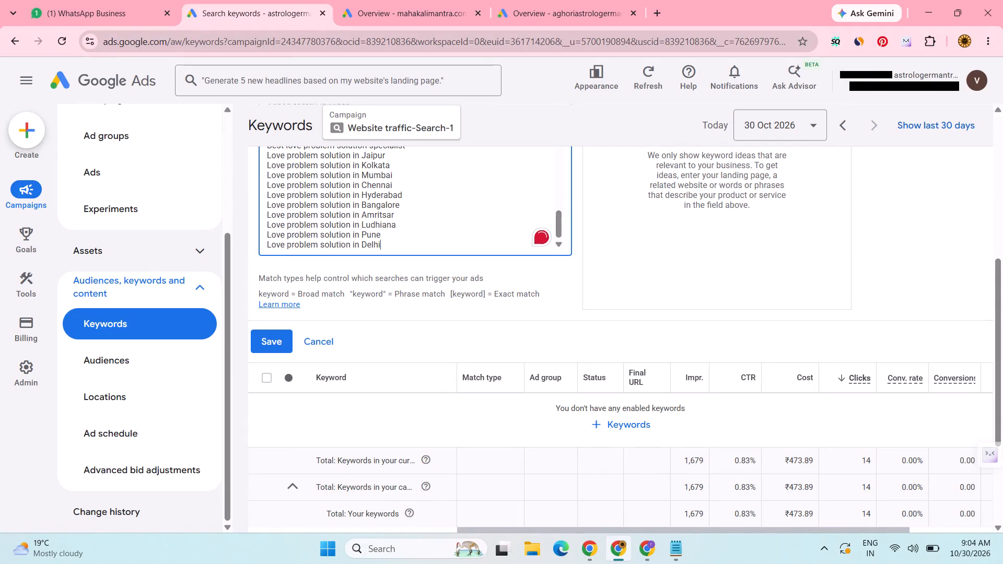
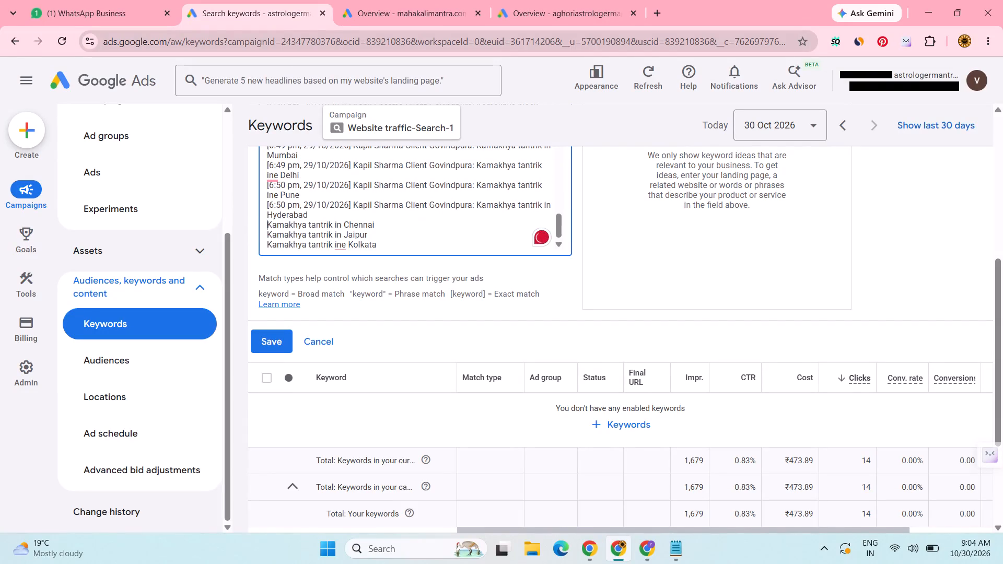
Delete the chat timestamp and sender prefix from the keyword "Kamakhya tantrik in Hyderabad".
{"action": "left_click_drag", "start_coordinate": [479, 204], "coordinate": [239, 205]}
{"action": "key", "text": "BackSpace"}
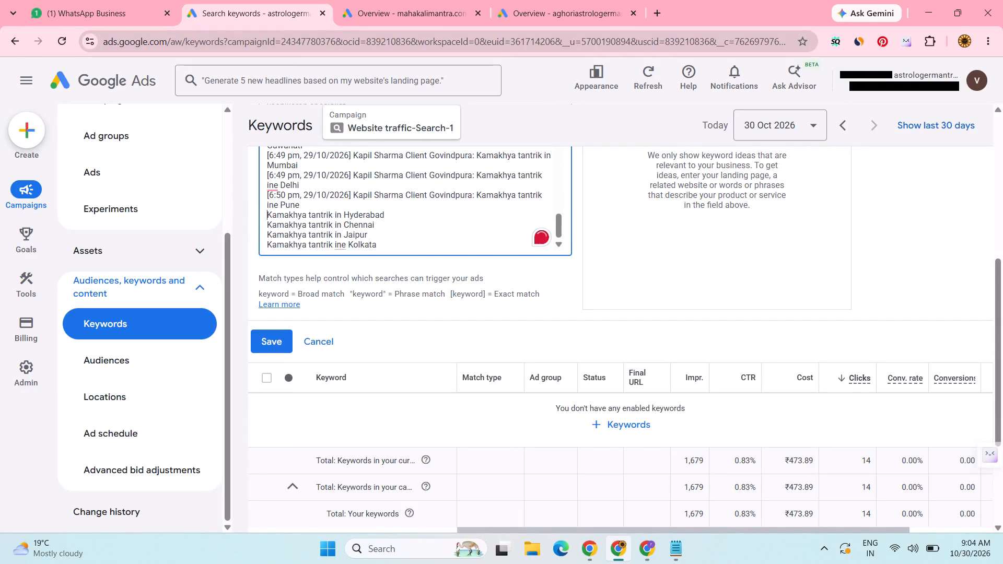
Delete the chat timestamp and sender prefix from the three keywords "Love problem solution in Guwahati" through "Love problem solution Kamakhya tantrik".
{"action": "scroll", "coordinate": [660, 252], "scroll_direction": "up", "scroll_amount": 1}
{"action": "scroll", "coordinate": [481, 239], "scroll_direction": "up", "scroll_amount": 2}
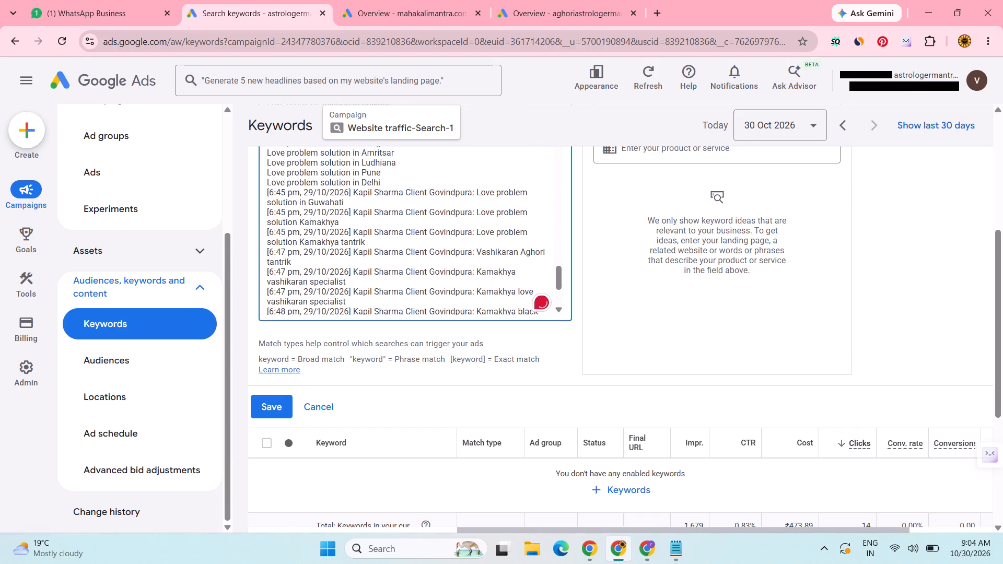
{"action": "left_click_drag", "start_coordinate": [476, 192], "coordinate": [242, 194]}
{"action": "key", "text": "BackSpace"}
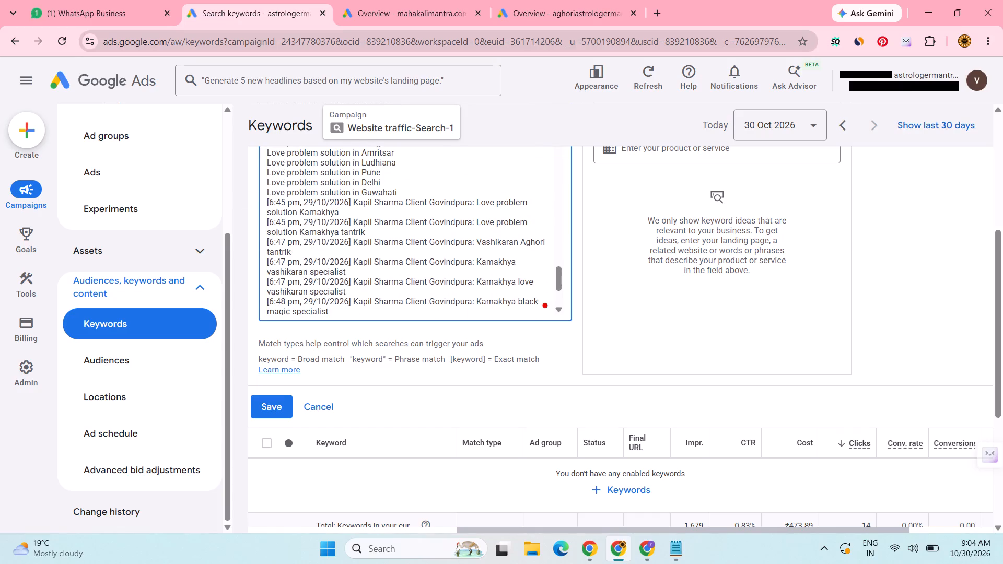
{"action": "left_click_drag", "start_coordinate": [476, 203], "coordinate": [244, 203]}
{"action": "key", "text": "BackSpace"}
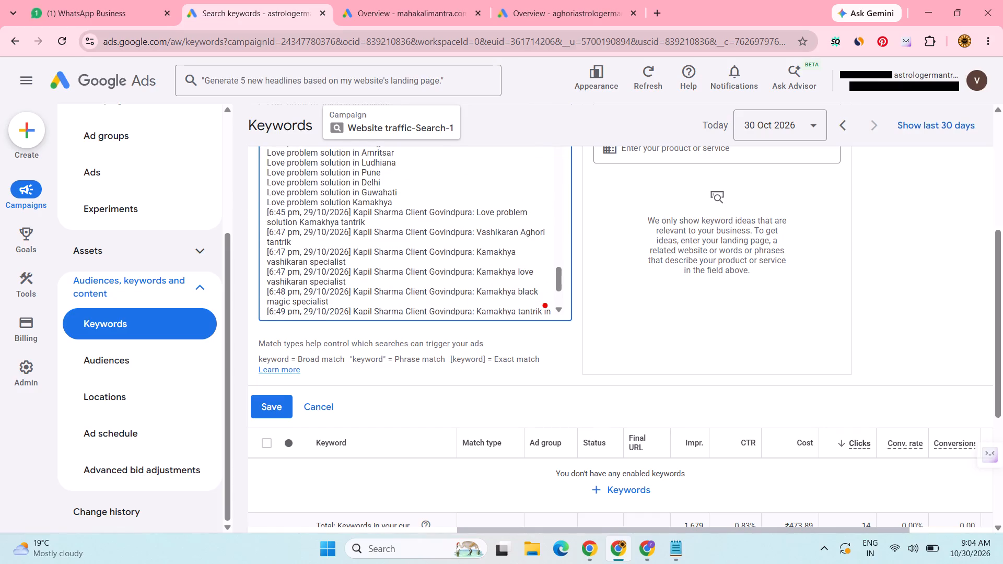
{"action": "left_click_drag", "start_coordinate": [477, 213], "coordinate": [253, 214]}
{"action": "key", "text": "BackSpace"}
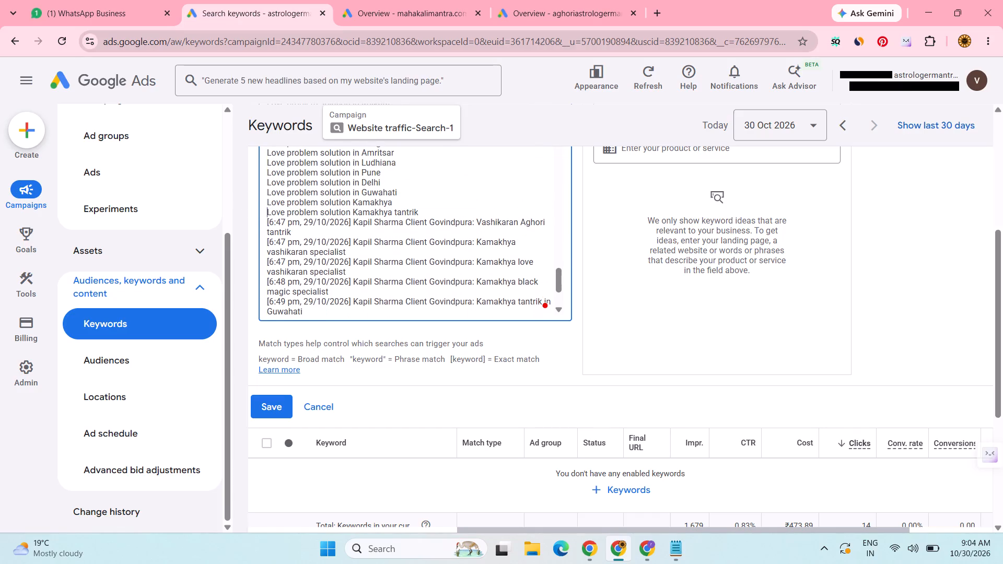
{"action": "left_click_drag", "start_coordinate": [477, 221], "coordinate": [247, 222]}
{"action": "key", "text": "BackSpace"}
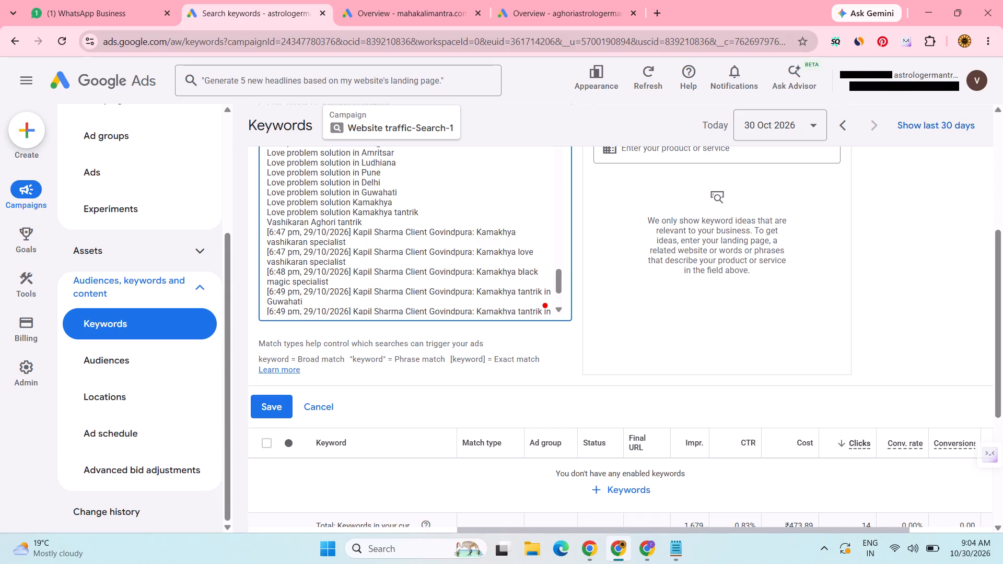
{"action": "left_click_drag", "start_coordinate": [477, 231], "coordinate": [242, 232]}
{"action": "key", "text": "BackSpace"}
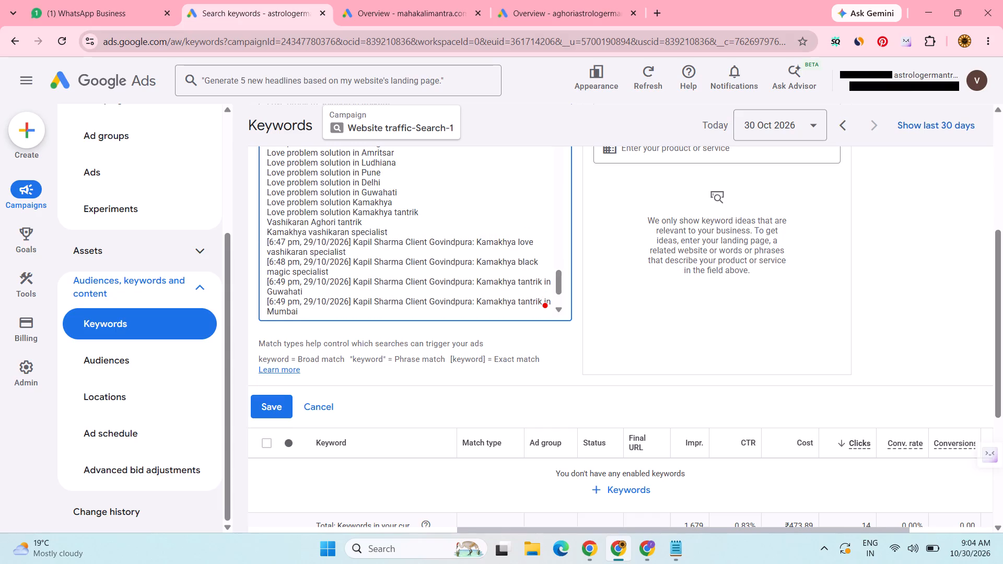
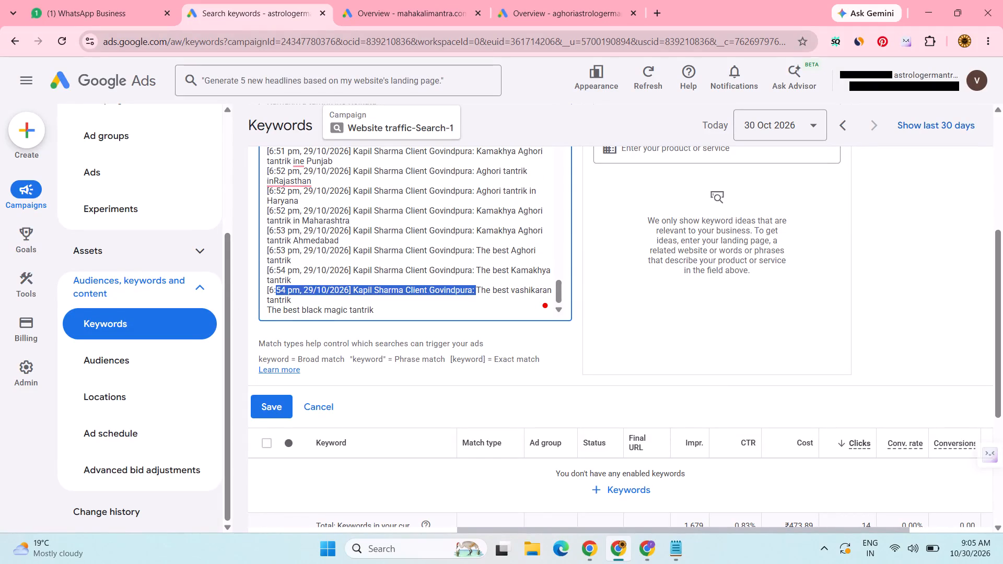
Delete the chat timestamp and sender prefix from the three keywords "The best vashikaran tantrik", "The best Kamakhya tantrik" and "The best Aghori tantrik".
{"action": "left_click_drag", "start_coordinate": [273, 289], "coordinate": [251, 289]}
{"action": "key", "text": "BackSpace"}
{"action": "left_click_drag", "start_coordinate": [476, 280], "coordinate": [394, 280]}
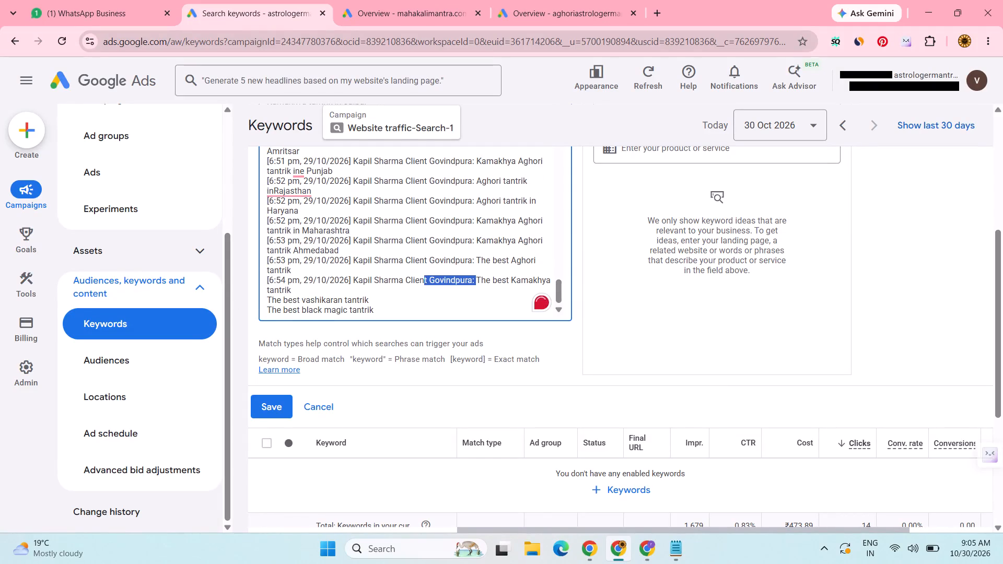
{"action": "left_click_drag", "start_coordinate": [394, 280], "coordinate": [236, 280]}
{"action": "key", "text": "BackSpace"}
{"action": "left_click_drag", "start_coordinate": [477, 268], "coordinate": [227, 272]}
{"action": "key", "text": "BackSpace"}
{"action": "left_click_drag", "start_coordinate": [477, 260], "coordinate": [461, 260]}
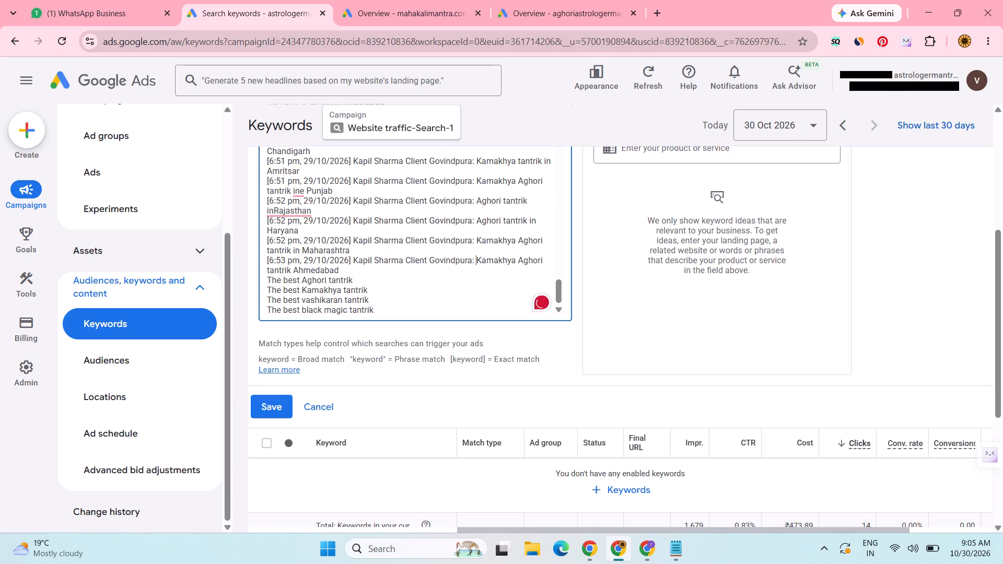
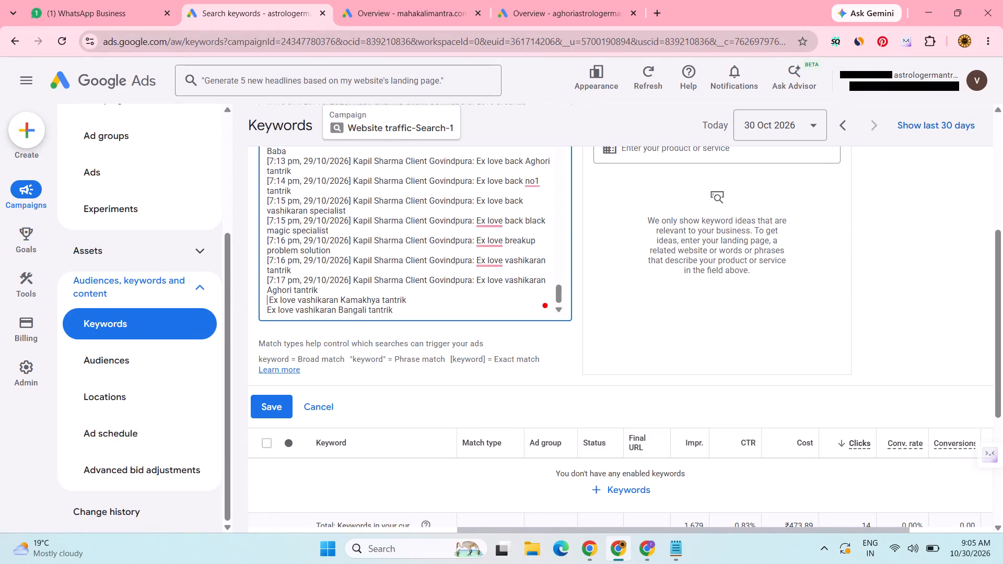
Delete the chat timestamp and sender prefix from the keywords "Ex love vashikaran Aghori tantrik" and "Ex love vashikaran tantrik".
{"action": "left_click_drag", "start_coordinate": [478, 280], "coordinate": [257, 281]}
{"action": "key", "text": "BackSpace"}
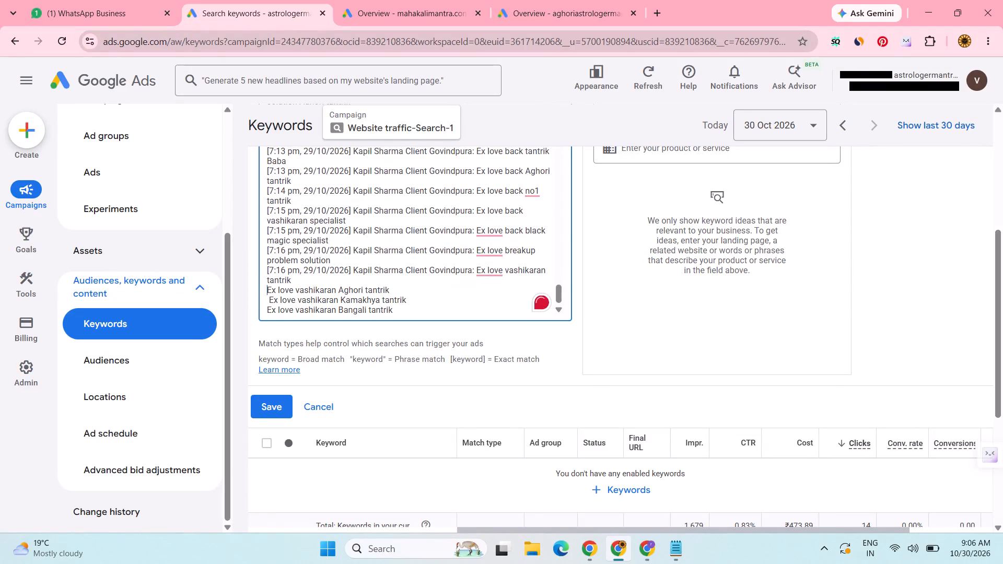
{"action": "left_click_drag", "start_coordinate": [477, 269], "coordinate": [251, 275]}
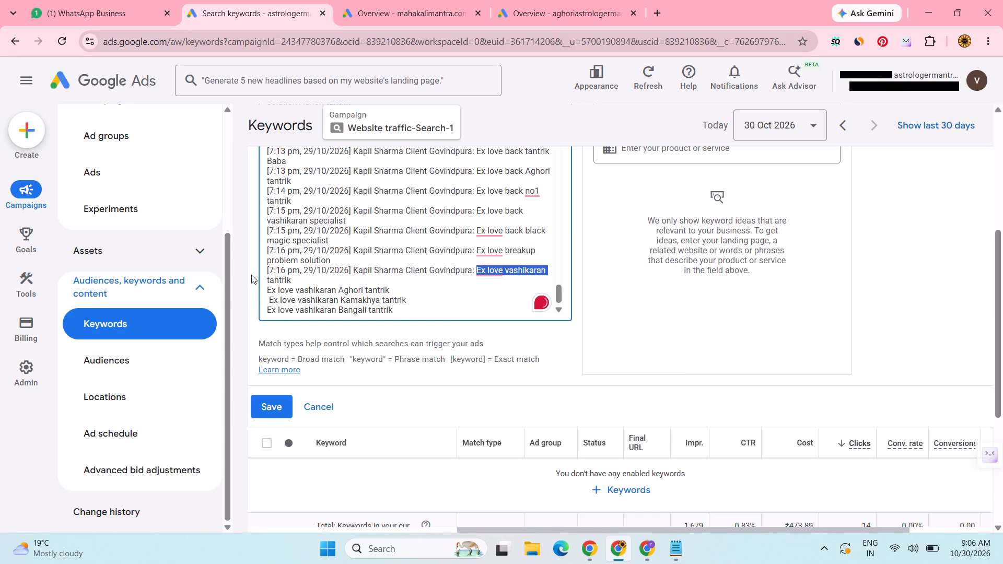
Delete the chat timestamp and sender prefix from the three keywords "Ex love vashikaran tantrik" up to "Ex love back black magic specialist".
{"action": "left_click_drag", "start_coordinate": [251, 275], "coordinate": [251, 274]}
{"action": "key", "text": "BackSpace"}
{"action": "left_click_drag", "start_coordinate": [475, 259], "coordinate": [388, 269]}
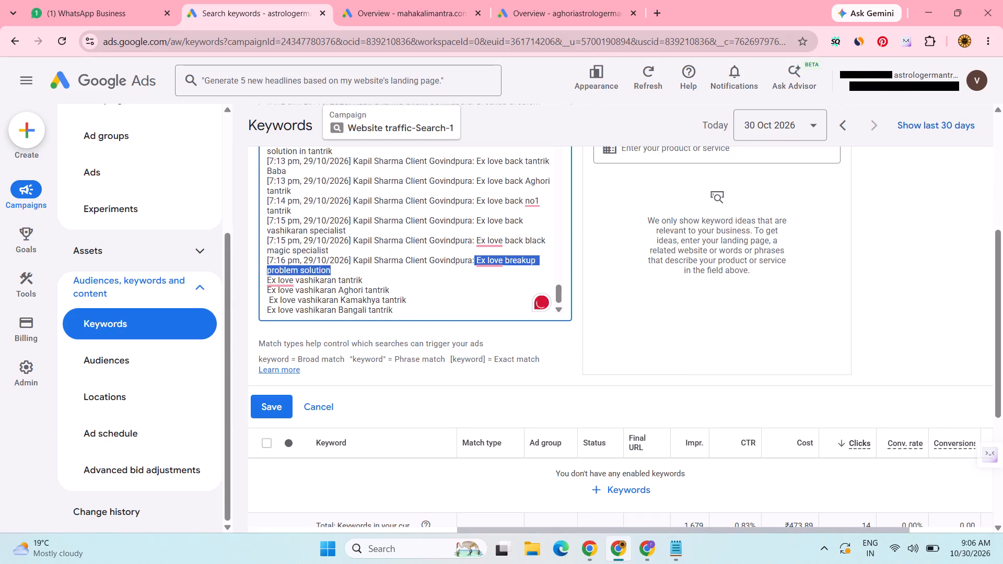
{"action": "left_click_drag", "start_coordinate": [388, 269], "coordinate": [259, 261]}
{"action": "key", "text": "BackSpace"}
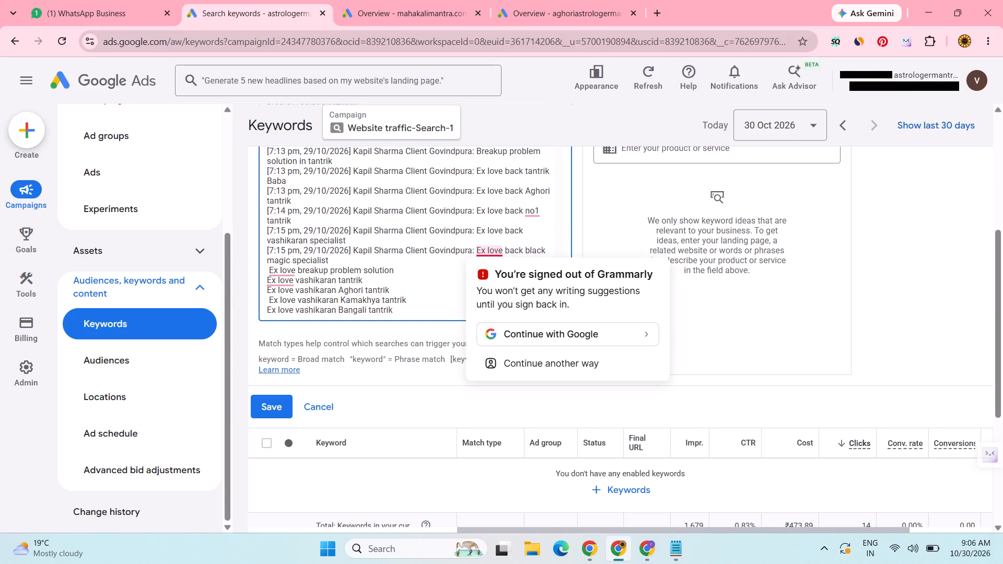
{"action": "left_click_drag", "start_coordinate": [475, 250], "coordinate": [250, 253]}
{"action": "key", "text": "BackSpace"}
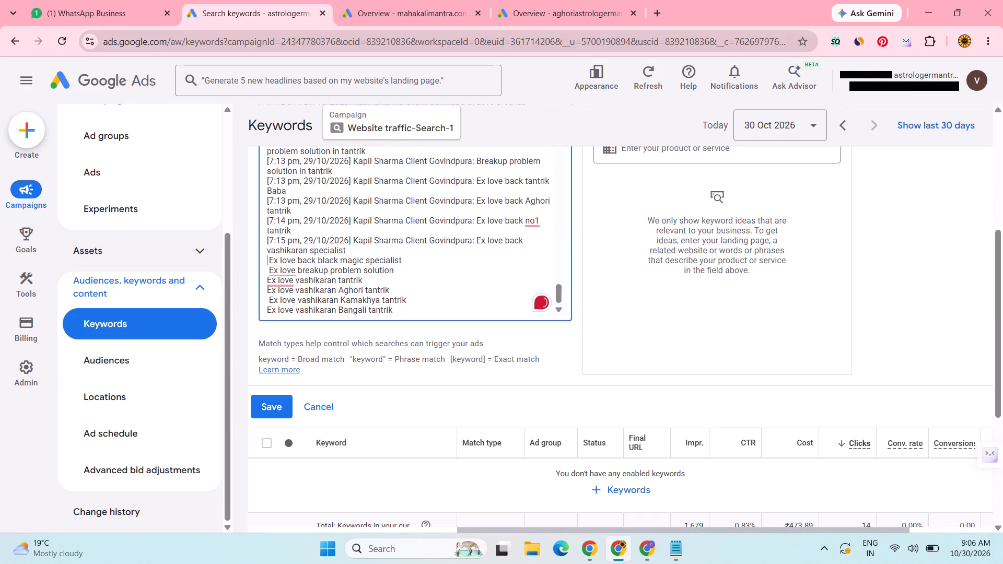
Delete the chat timestamp and sender prefix from the four keywords "International vashikaran tantrik" through "International kala jadu tantrik".
{"action": "scroll", "coordinate": [477, 240], "scroll_direction": "up", "scroll_amount": 5}
{"action": "scroll", "coordinate": [480, 245], "scroll_direction": "down", "scroll_amount": 1}
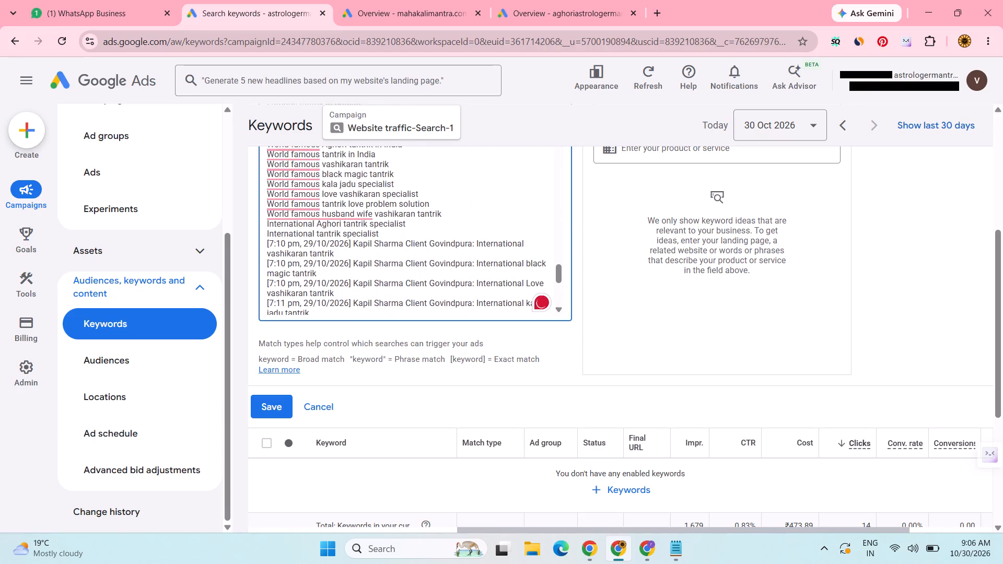
{"action": "left_click_drag", "start_coordinate": [475, 243], "coordinate": [254, 243]}
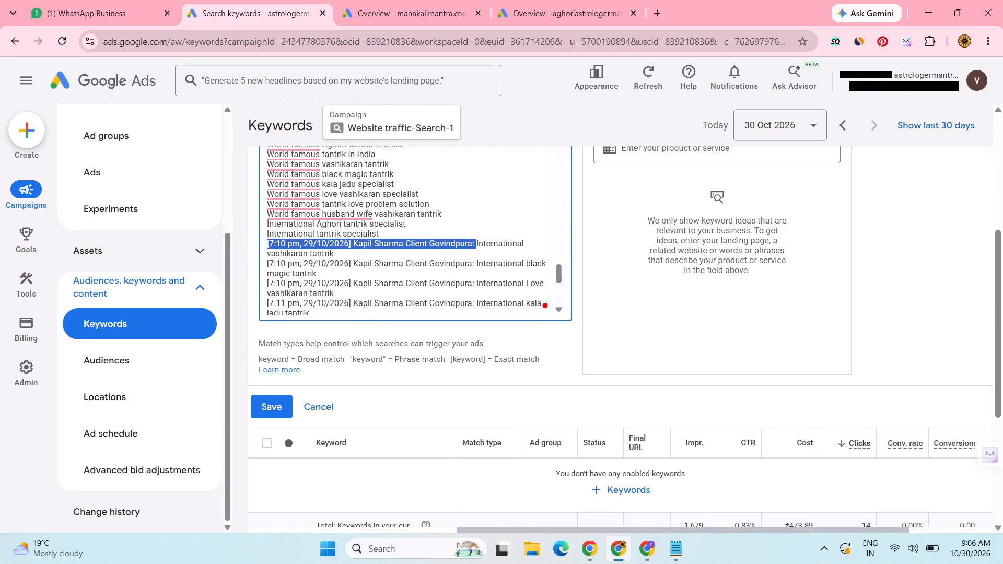
{"action": "key", "text": "BackSpace"}
{"action": "left_click_drag", "start_coordinate": [475, 252], "coordinate": [295, 256]}
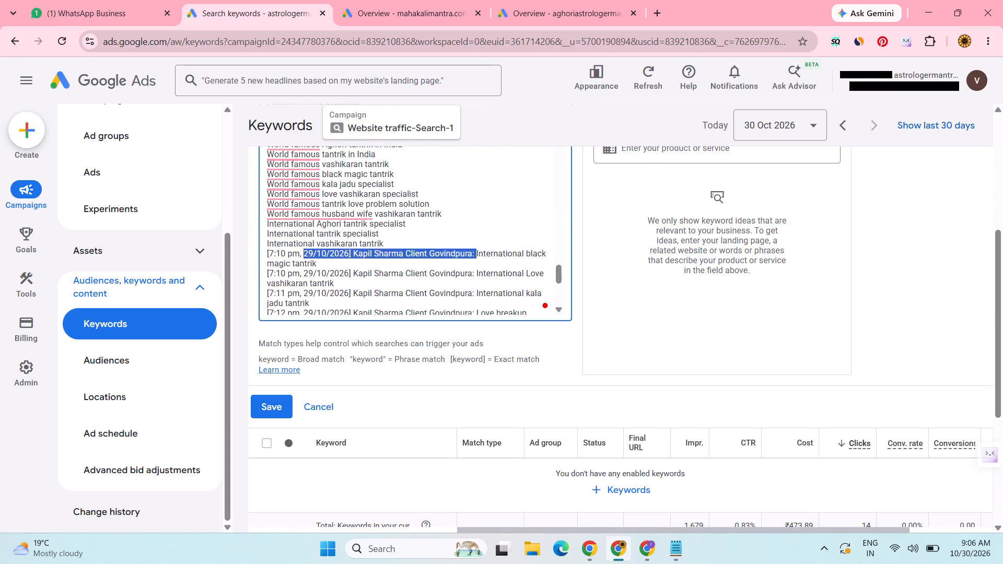
{"action": "left_click_drag", "start_coordinate": [295, 256], "coordinate": [261, 257]}
{"action": "key", "text": "BackSpace"}
{"action": "left_click_drag", "start_coordinate": [476, 263], "coordinate": [310, 272]}
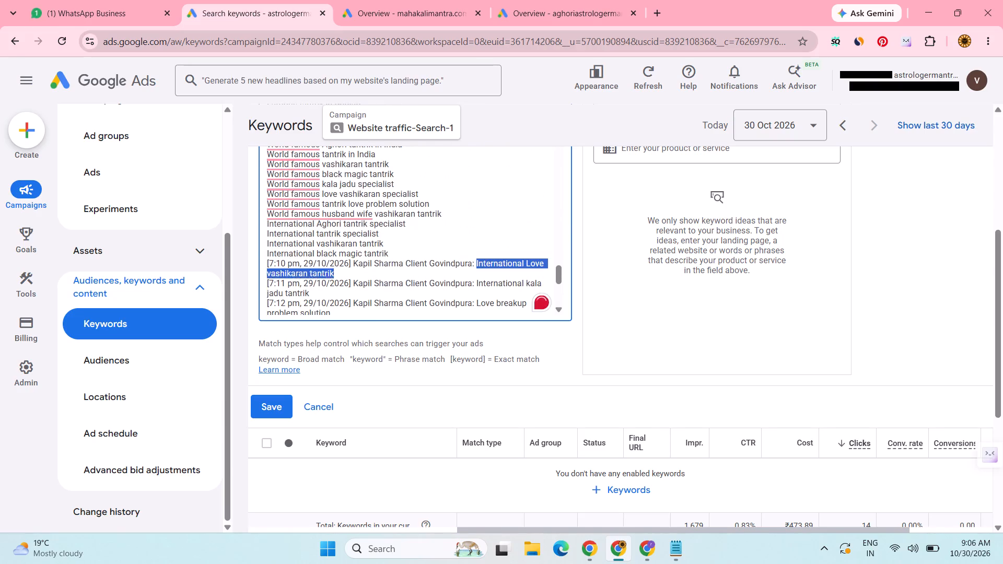
{"action": "left_click_drag", "start_coordinate": [310, 272], "coordinate": [251, 261]}
{"action": "key", "text": "BackSpace"}
{"action": "left_click_drag", "start_coordinate": [476, 274], "coordinate": [293, 285]}
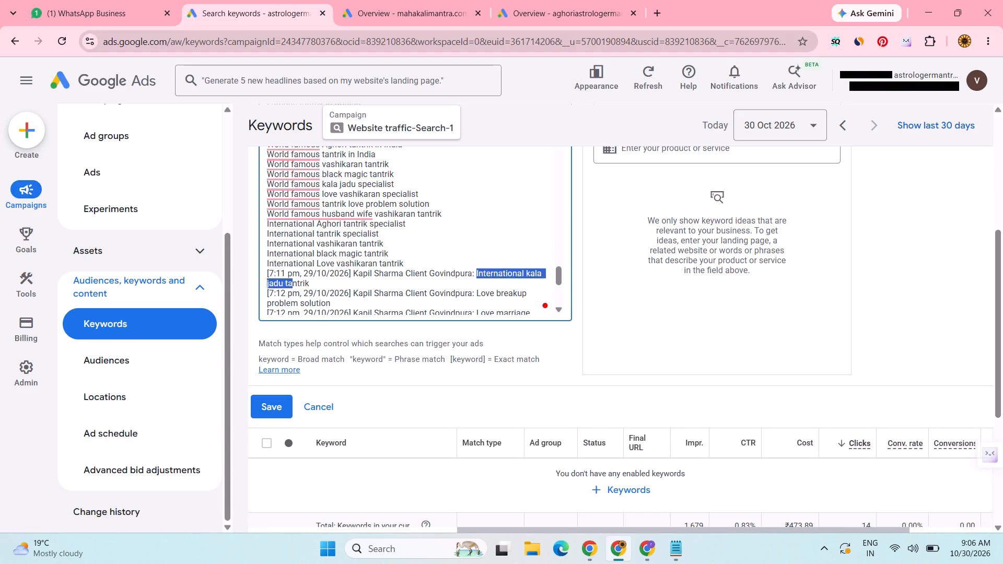
{"action": "left_click_drag", "start_coordinate": [293, 285], "coordinate": [261, 271]}
{"action": "key", "text": "BackSpace"}
Delete the chat timestamp and sender prefix from the five keywords "Love breakup problem solution" through "Love breakup problem solution in tantrik".
{"action": "left_click_drag", "start_coordinate": [476, 281], "coordinate": [244, 282]}
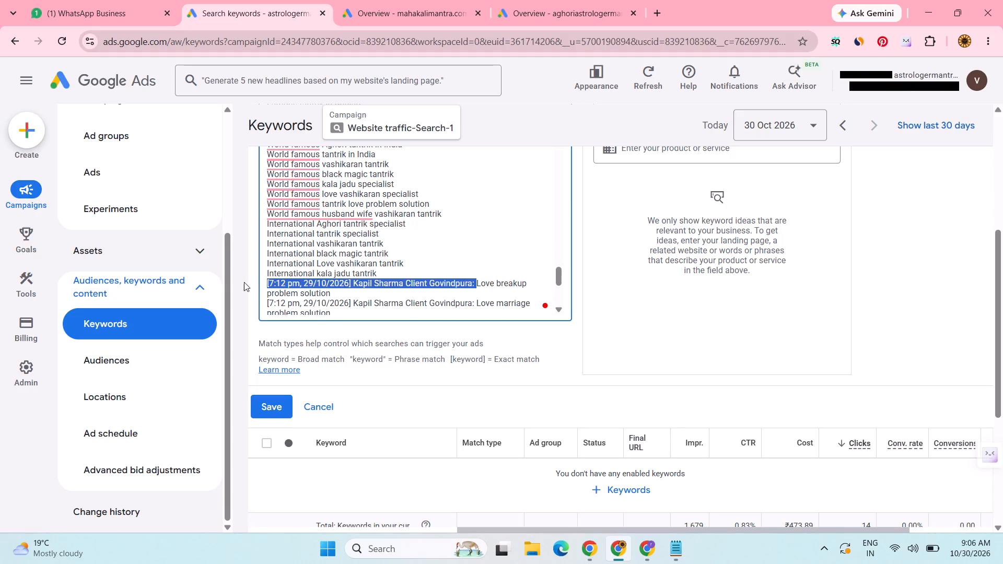
{"action": "left_click_drag", "start_coordinate": [244, 282], "coordinate": [244, 282]}
{"action": "key", "text": "BackSpace"}
{"action": "left_click_drag", "start_coordinate": [477, 295], "coordinate": [263, 290]}
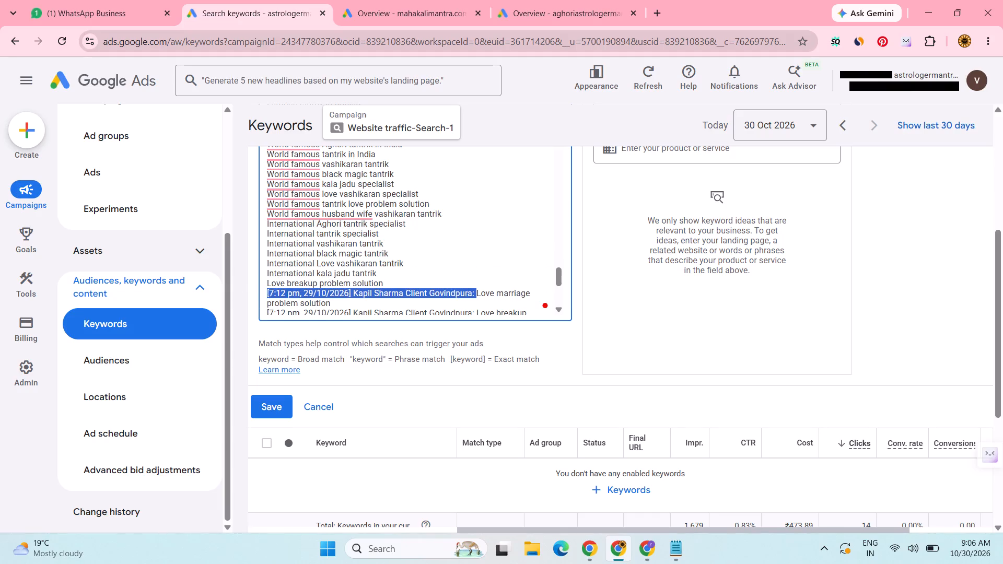
{"action": "key", "text": "BackSpace"}
{"action": "scroll", "coordinate": [473, 265], "scroll_direction": "down", "scroll_amount": 1}
{"action": "left_click_drag", "start_coordinate": [476, 236], "coordinate": [470, 237]}
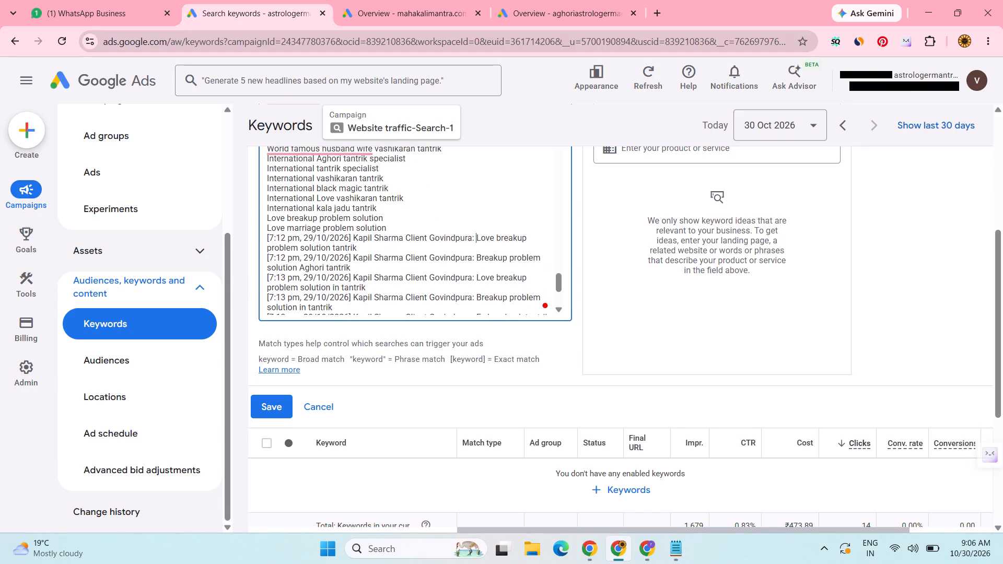
{"action": "left_click_drag", "start_coordinate": [470, 237], "coordinate": [247, 241]}
{"action": "key", "text": "BackSpace"}
{"action": "left_click_drag", "start_coordinate": [477, 249], "coordinate": [276, 252]}
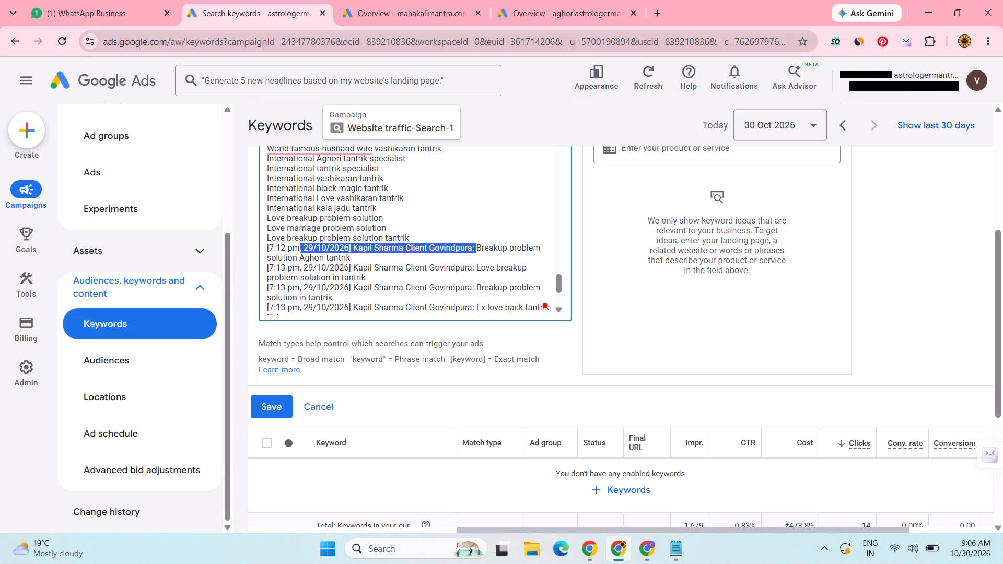
{"action": "left_click_drag", "start_coordinate": [276, 252], "coordinate": [246, 252]}
{"action": "key", "text": "BackSpace"}
{"action": "left_click_drag", "start_coordinate": [477, 257], "coordinate": [250, 258]}
{"action": "key", "text": "BackSpace"}
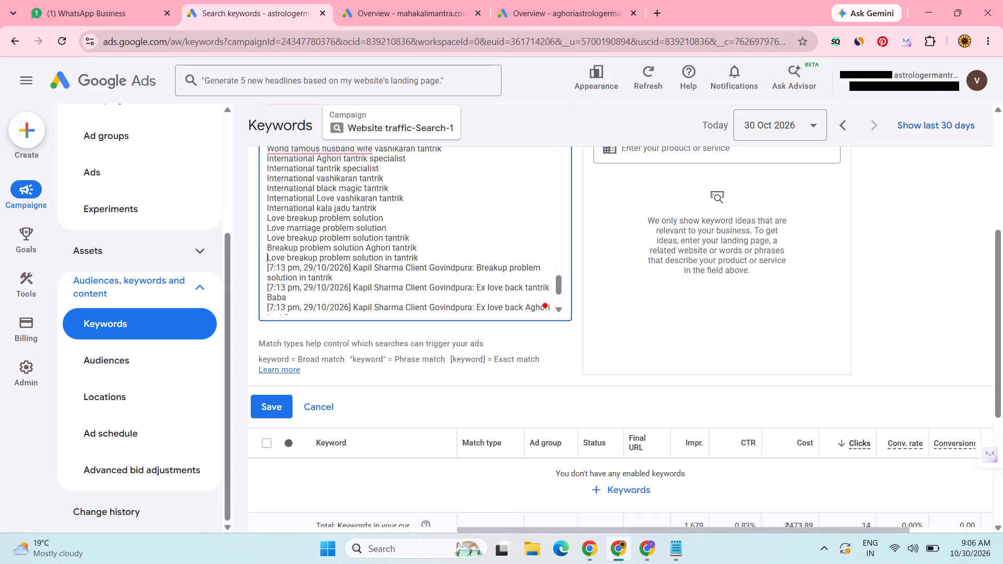
Delete the chat timestamp and sender prefix from the three keywords "Breakup problem solution in tantrik" through "Ex love back Aghori tantrik".
{"action": "left_click_drag", "start_coordinate": [475, 266], "coordinate": [265, 266]}
{"action": "key", "text": "BackSpace"}
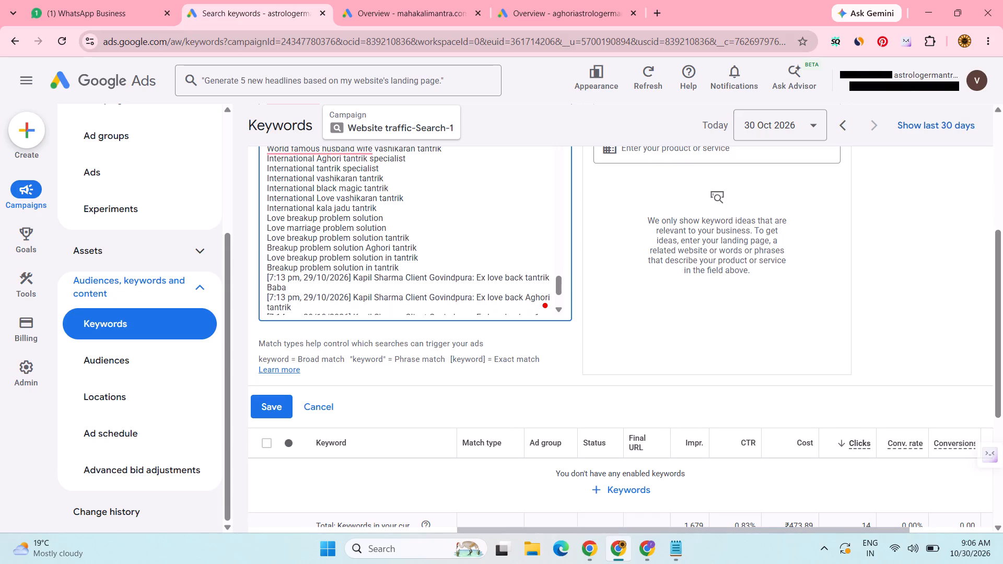
{"action": "left_click_drag", "start_coordinate": [476, 276], "coordinate": [256, 273]}
{"action": "key", "text": "BackSpace"}
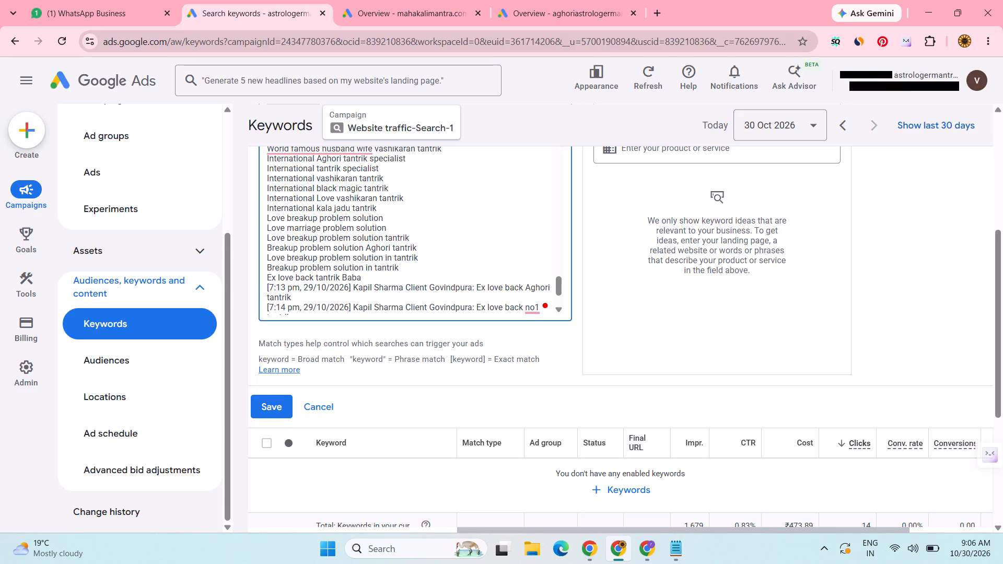
{"action": "left_click_drag", "start_coordinate": [478, 287], "coordinate": [267, 286]}
{"action": "key", "text": "BackSpace"}
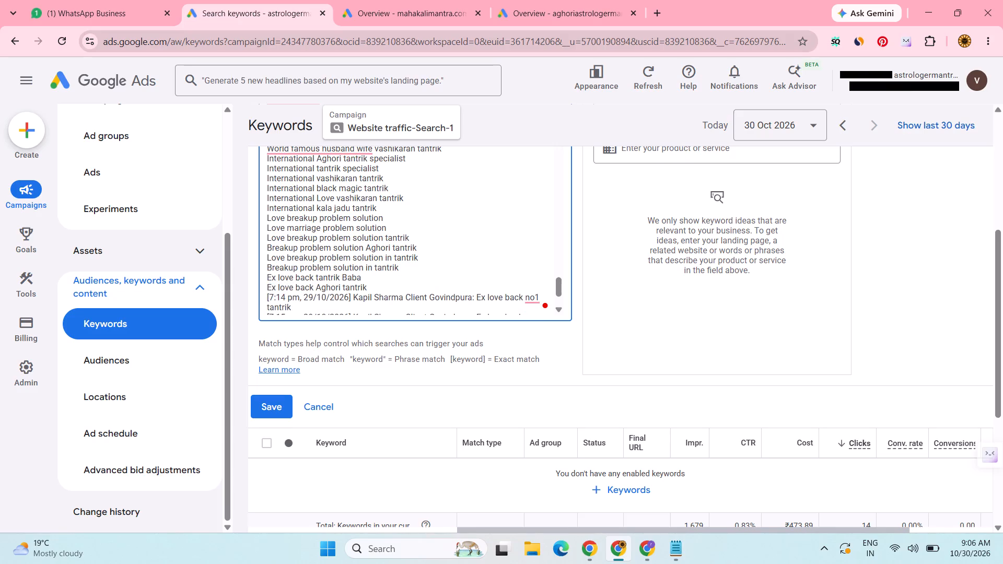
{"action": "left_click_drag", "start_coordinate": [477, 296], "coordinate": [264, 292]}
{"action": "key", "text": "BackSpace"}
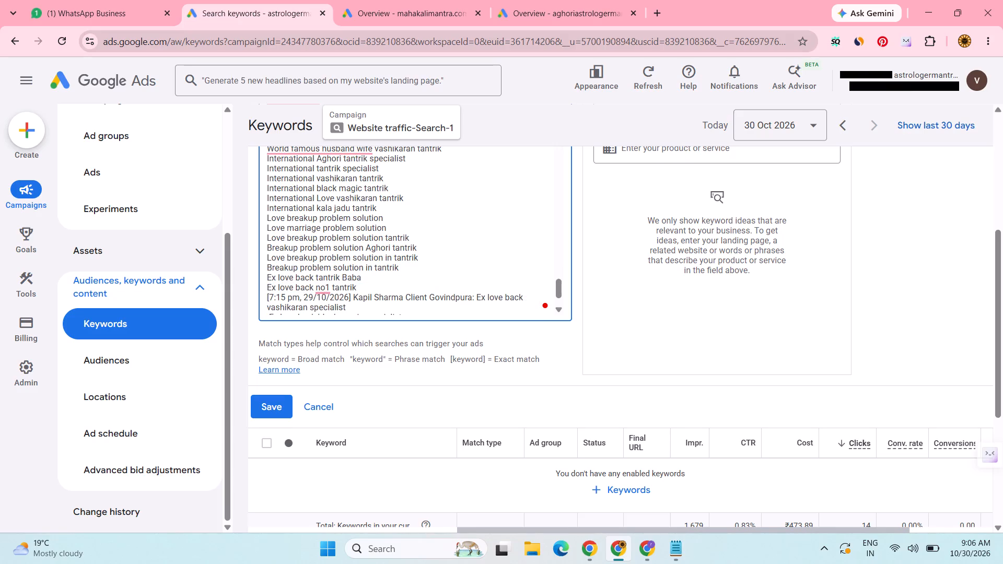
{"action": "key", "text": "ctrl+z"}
Delete the chat timestamp and sender prefix from the keywords "Ex love back no1 tantrik" and "Ex love back vashikaran specialist".
{"action": "left_click", "coordinate": [475, 296]}
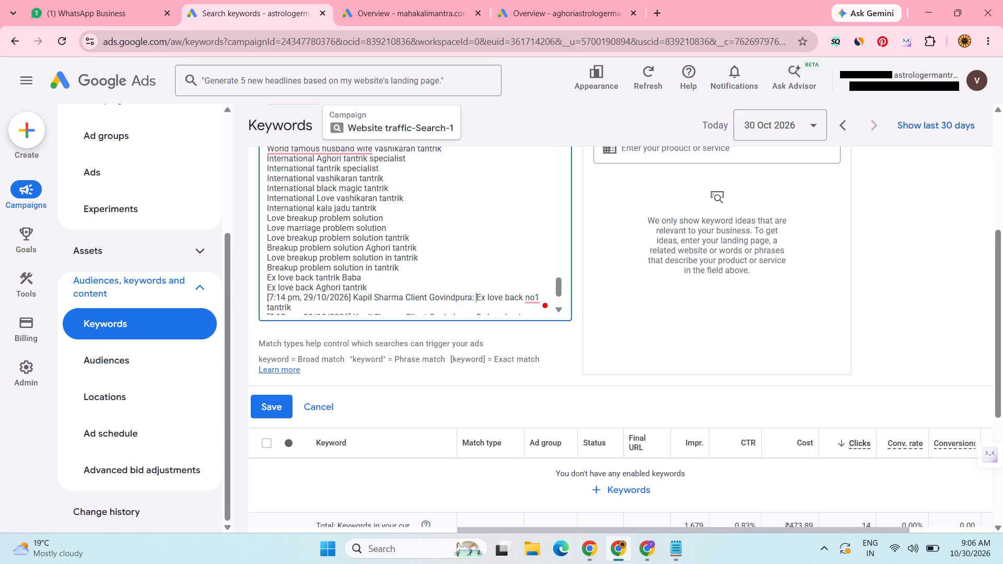
{"action": "left_click", "coordinate": [266, 299], "text": "shift"}
{"action": "key", "text": "BackSpace"}
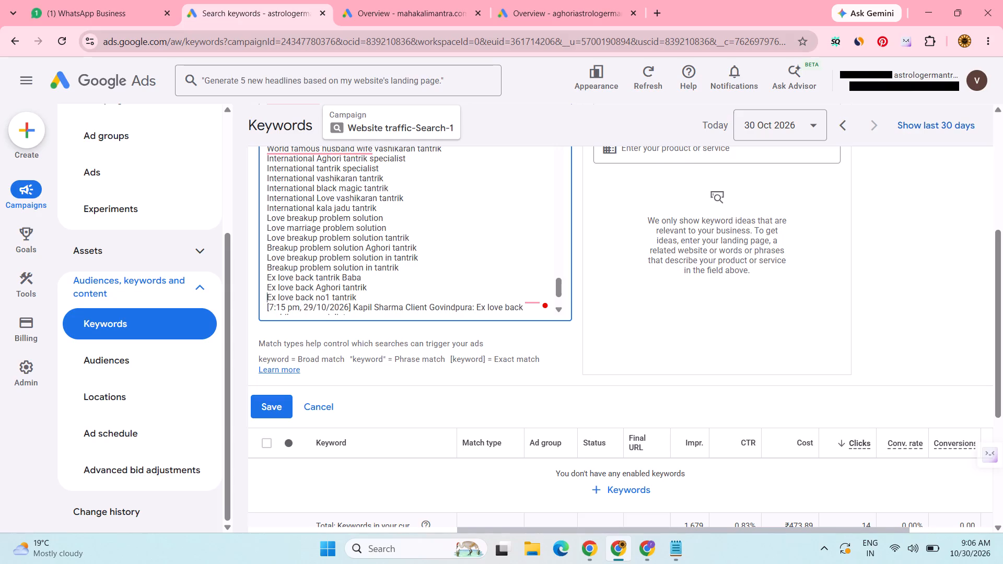
{"action": "scroll", "coordinate": [384, 258], "scroll_direction": "down", "scroll_amount": 2}
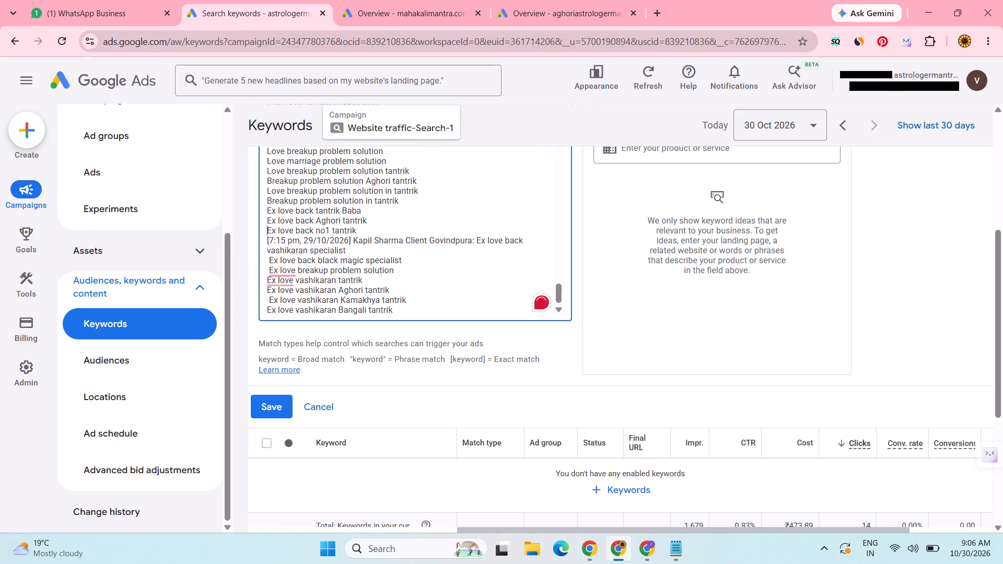
{"action": "left_click_drag", "start_coordinate": [475, 242], "coordinate": [234, 240]}
{"action": "key", "text": "BackSpace"}
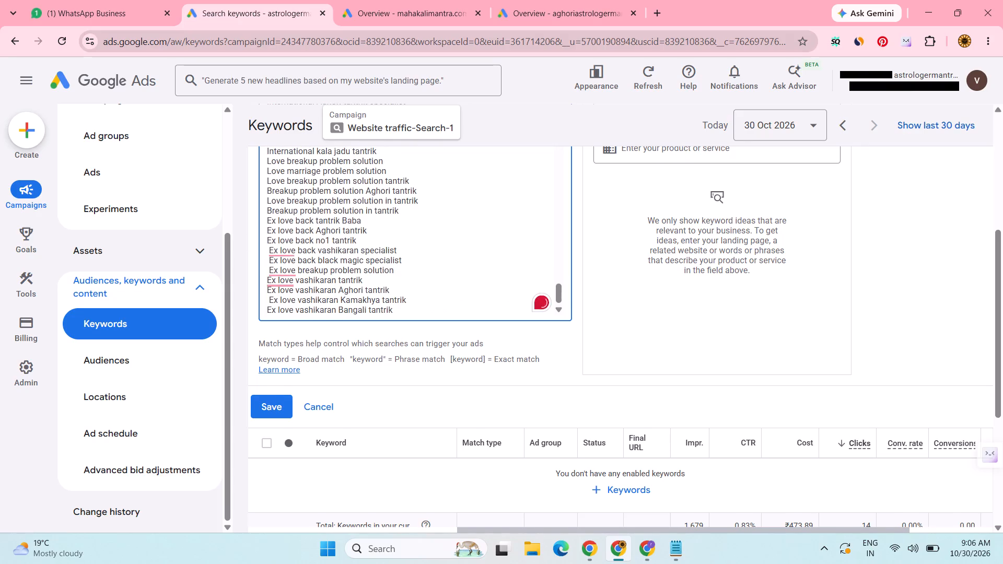
Check the keyword list from its end back up toward the beginning for any remaining chat prefixes.
{"action": "scroll", "coordinate": [425, 217], "scroll_direction": "down", "scroll_amount": 3}
{"action": "scroll", "coordinate": [451, 230], "scroll_direction": "up", "scroll_amount": 14}
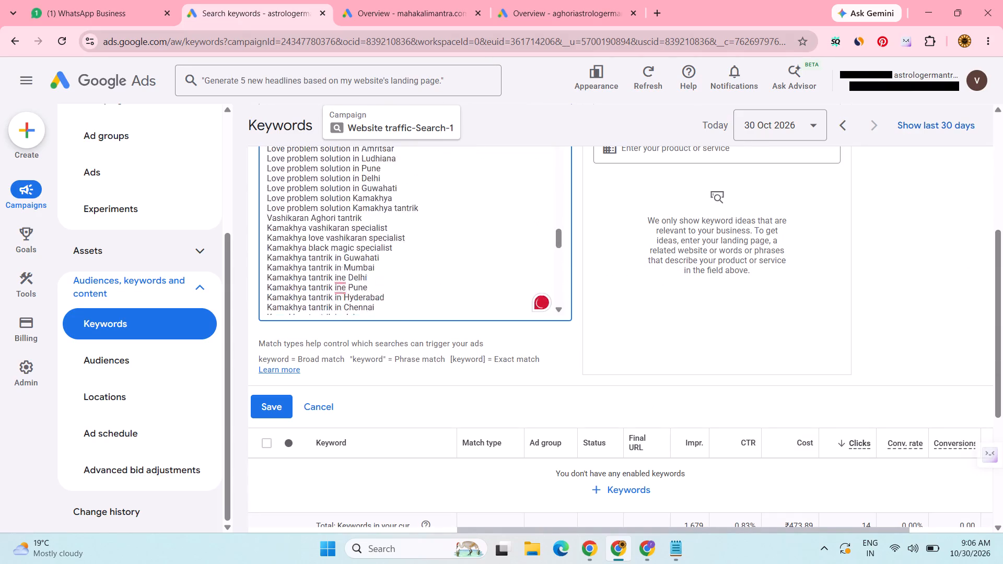
{"action": "scroll", "coordinate": [419, 229], "scroll_direction": "up", "scroll_amount": 14}
{"action": "left_click", "coordinate": [421, 236]}
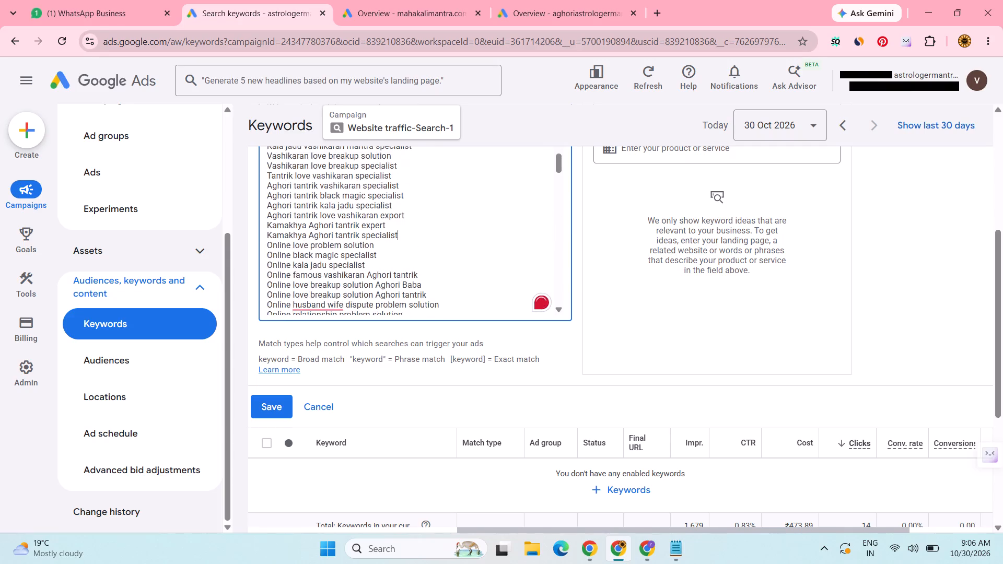
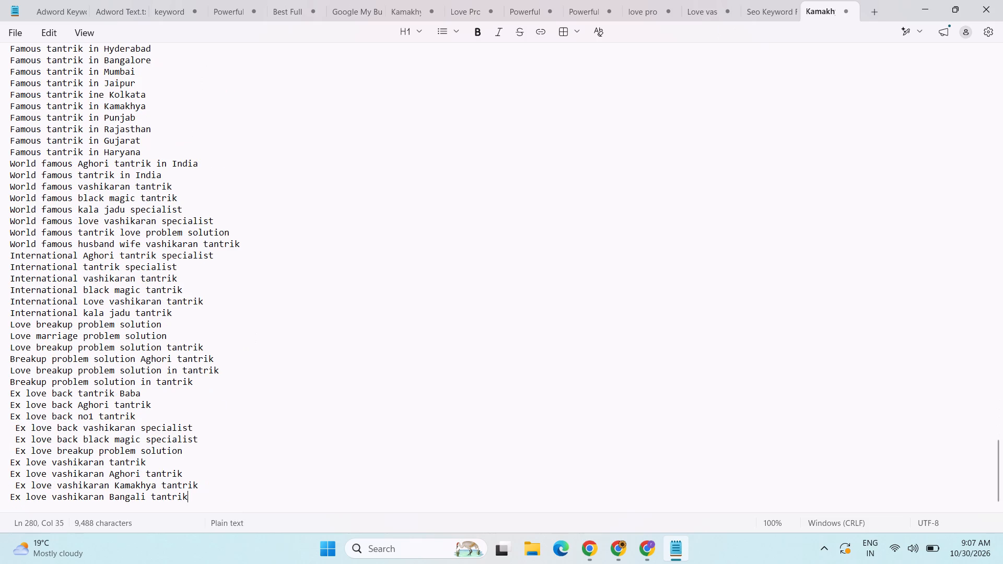
Copy the entire cleaned keyword list from the notes and switch to the Google Ads keyword entry form for Website traffic-Search-1.
{"action": "left_click", "coordinate": [231, 127]}
{"action": "key", "text": "ctrl+a"}
{"action": "key", "text": "ctrl+c"}
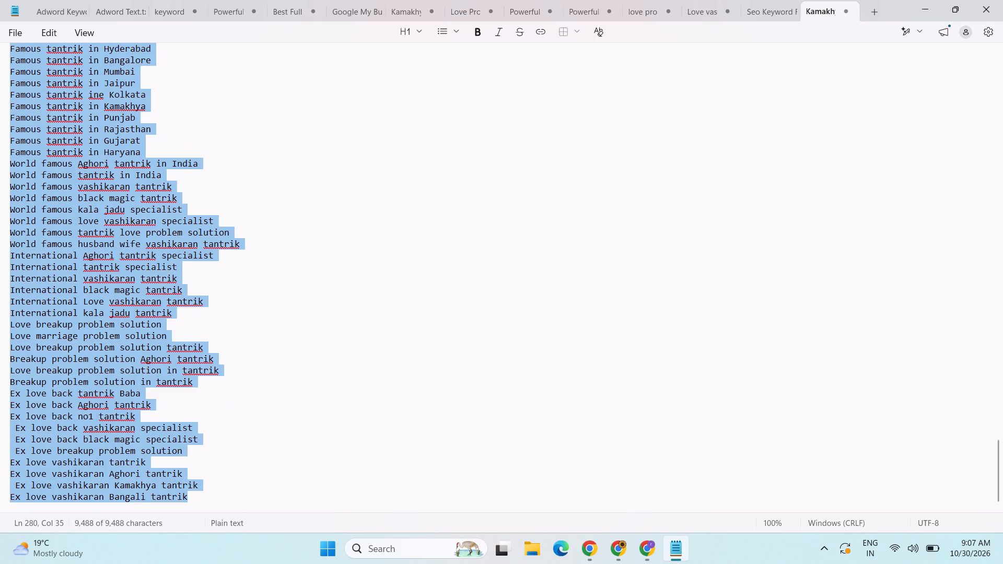
{"action": "left_click", "coordinate": [617, 554]}
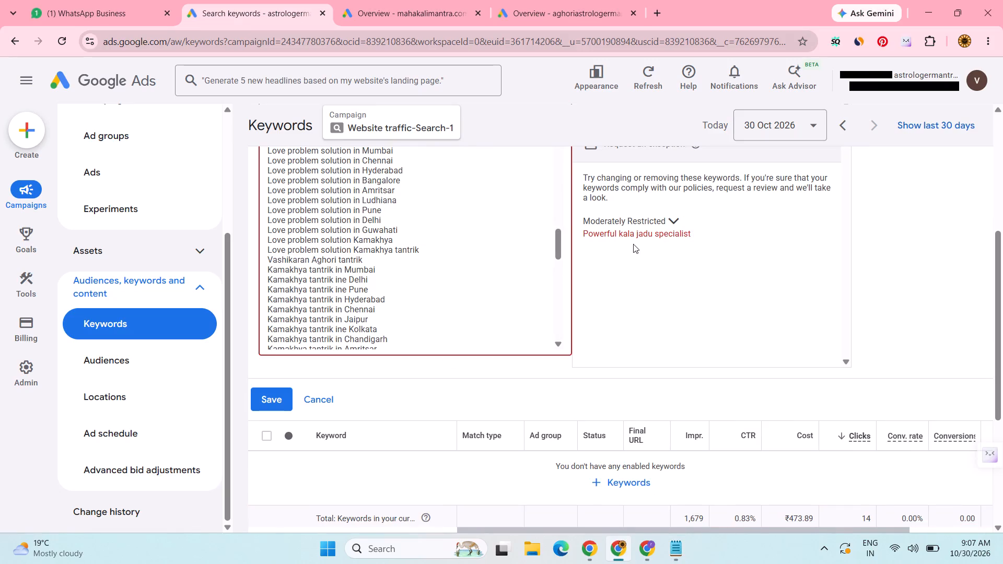
Request a policy exception for "Powerful kala jadu specialist" and save the new keywords in the Website traffic-Search-1 campaign.
{"action": "scroll", "coordinate": [683, 245], "scroll_direction": "up", "scroll_amount": 2}
{"action": "left_click", "coordinate": [649, 266]}
{"action": "scroll", "coordinate": [305, 278], "scroll_direction": "down", "scroll_amount": 3}
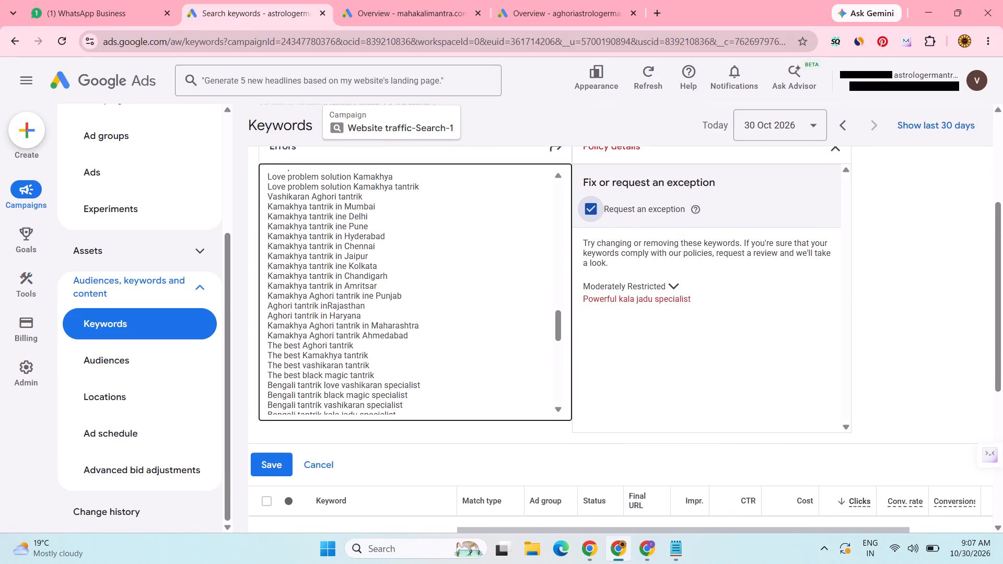
{"action": "left_click", "coordinate": [292, 468]}
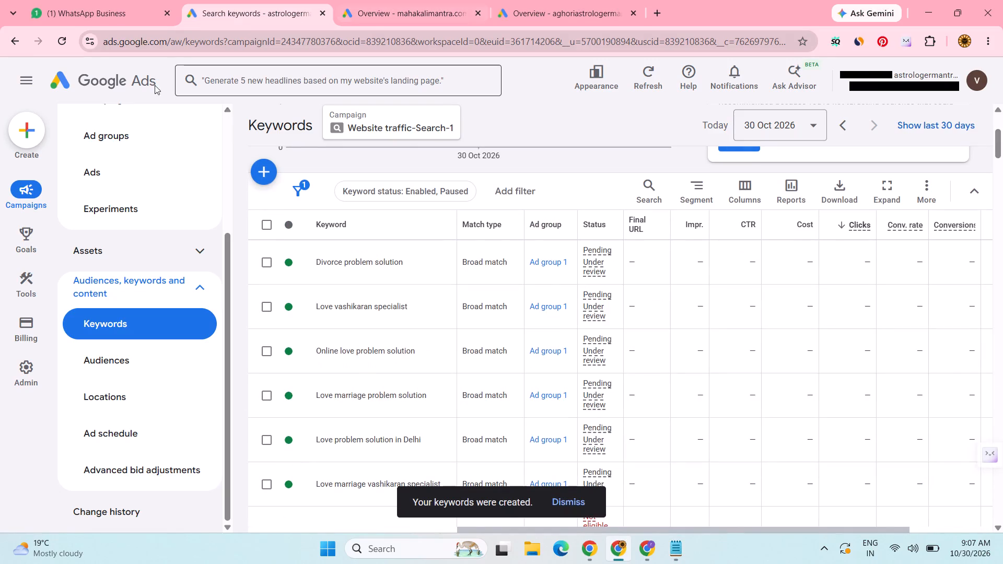
Check the astrologermantra account's overview and billing summary, and open the keyword list of the mahakalimantra account.
{"action": "left_click", "coordinate": [114, 78]}
{"action": "left_click", "coordinate": [446, 0]}
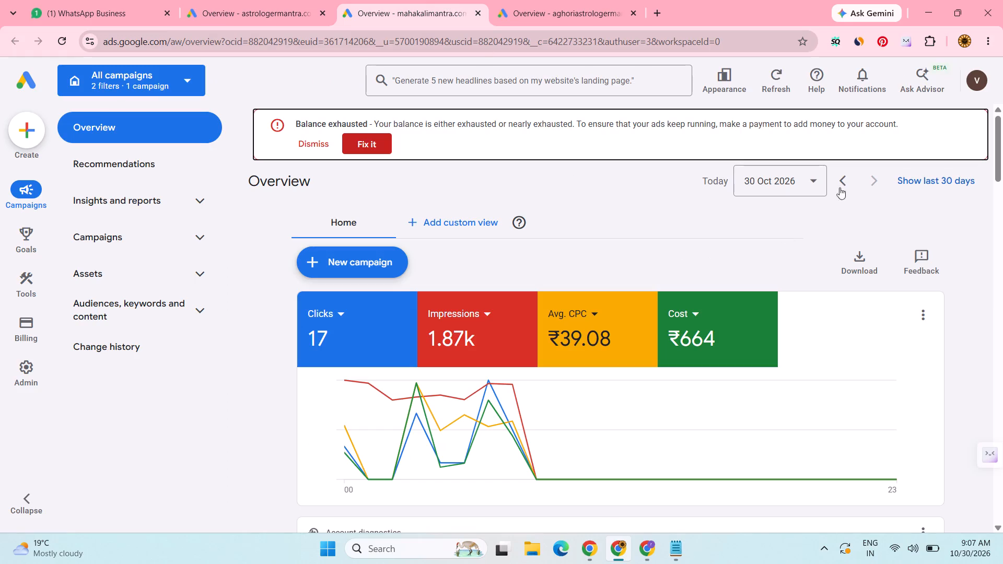
{"action": "left_click", "coordinate": [257, 0]}
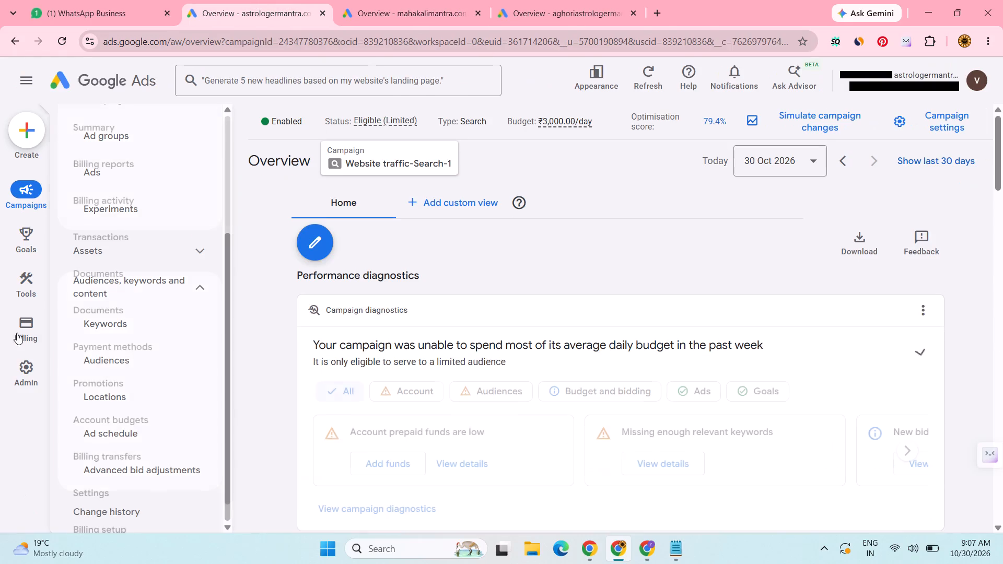
{"action": "left_click", "coordinate": [17, 333]}
{"action": "left_click", "coordinate": [386, 0]}
{"action": "left_click", "coordinate": [151, 312]}
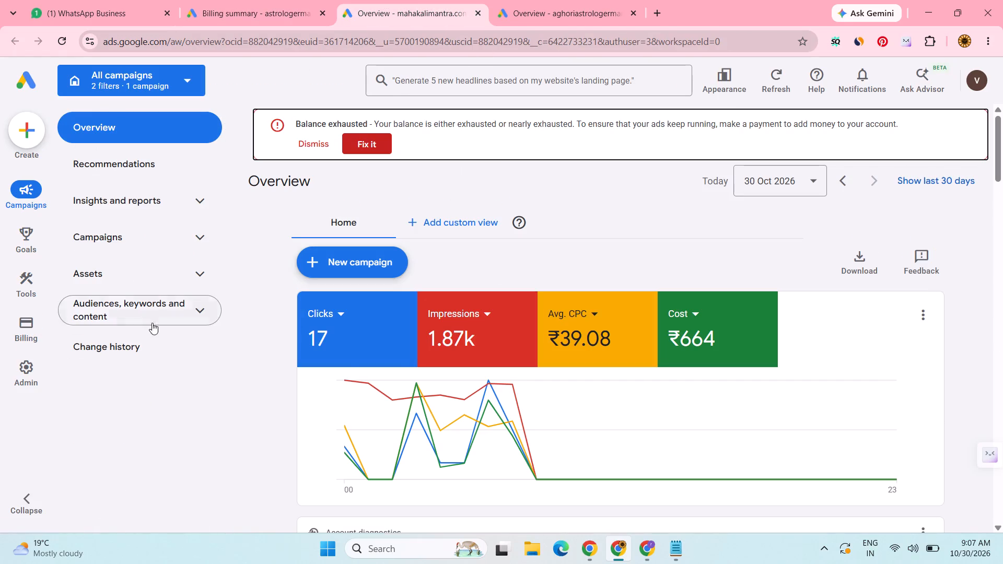
{"action": "left_click", "coordinate": [157, 359]}
{"action": "left_click", "coordinate": [239, 0]}
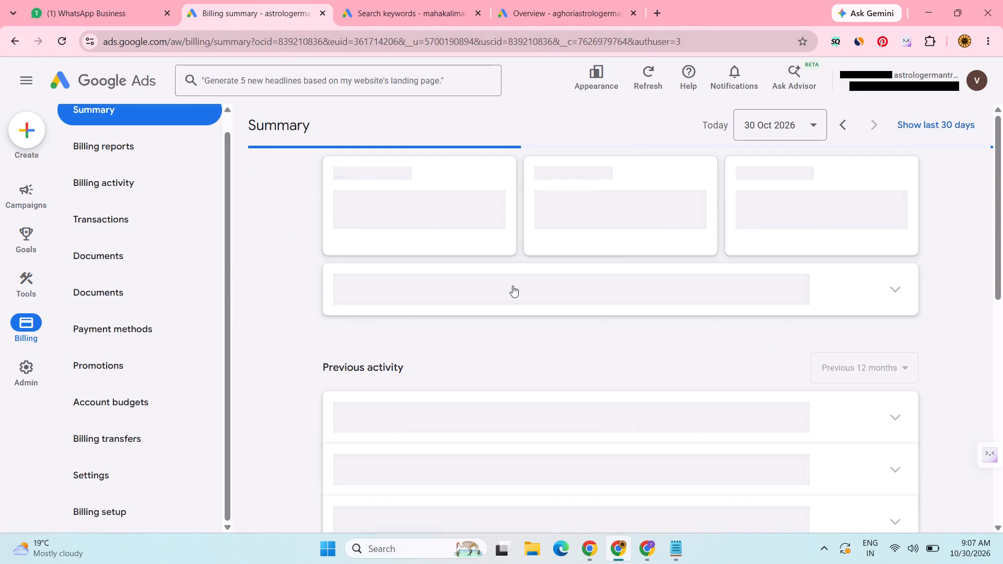
{"action": "left_click", "coordinate": [99, 78]}
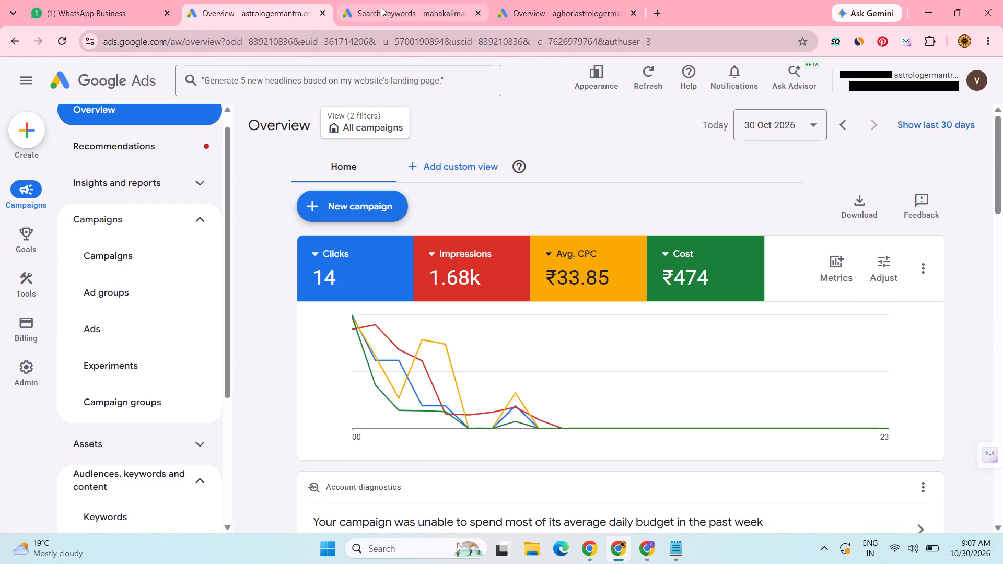
{"action": "double_click", "coordinate": [316, 15]}
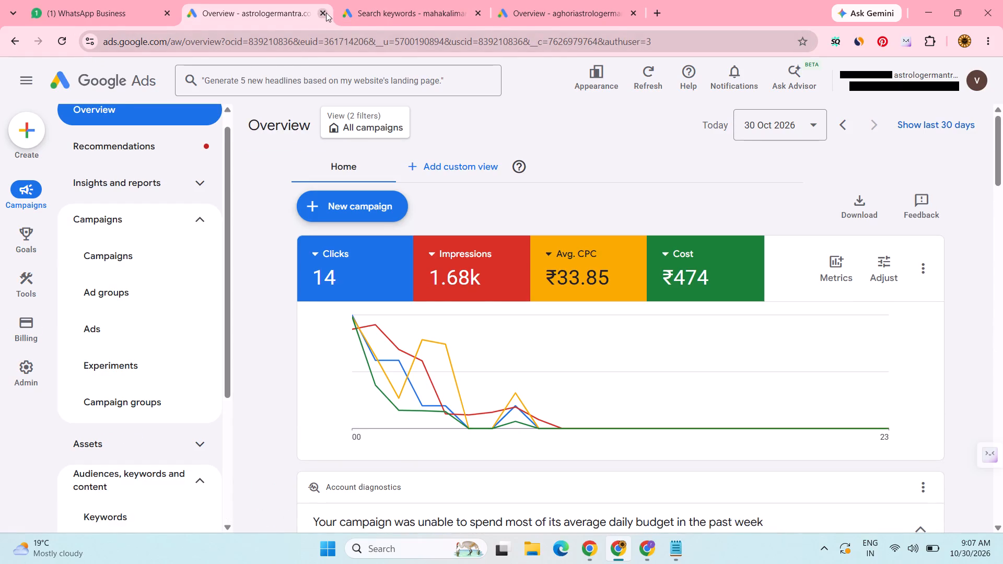
Permanently remove all keywords from the mahakalimantra account.
{"action": "left_click", "coordinate": [370, 6]}
{"action": "scroll", "coordinate": [360, 334], "scroll_direction": "down", "scroll_amount": 3}
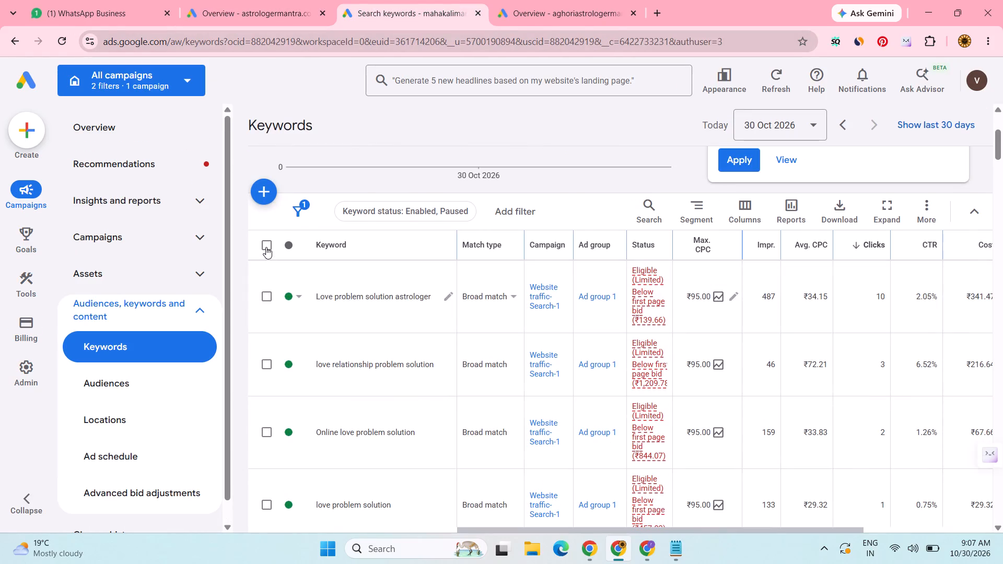
{"action": "left_click", "coordinate": [265, 245]}
{"action": "left_click", "coordinate": [368, 213]}
{"action": "left_click", "coordinate": [367, 211]}
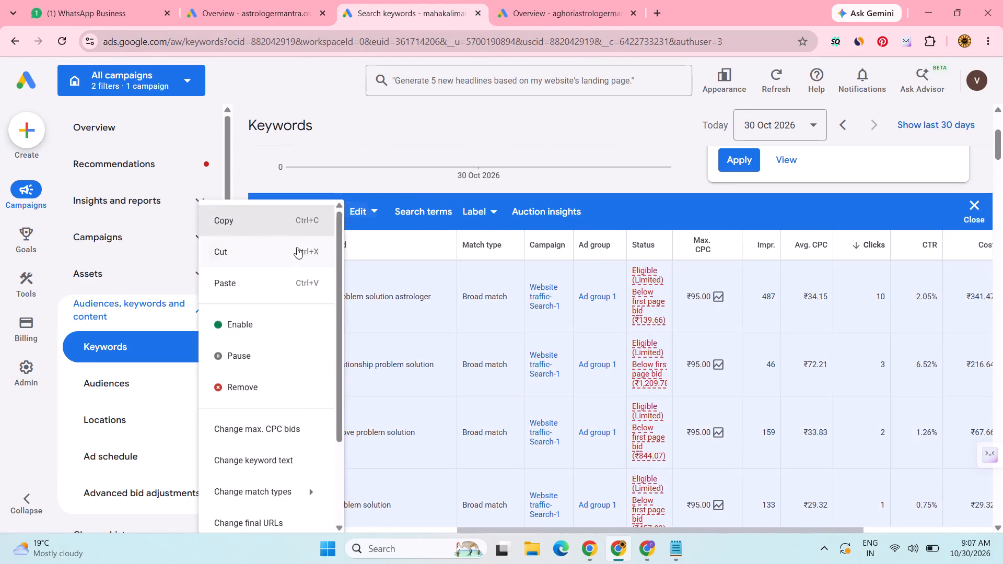
{"action": "left_click", "coordinate": [250, 375]}
{"action": "left_click", "coordinate": [635, 341]}
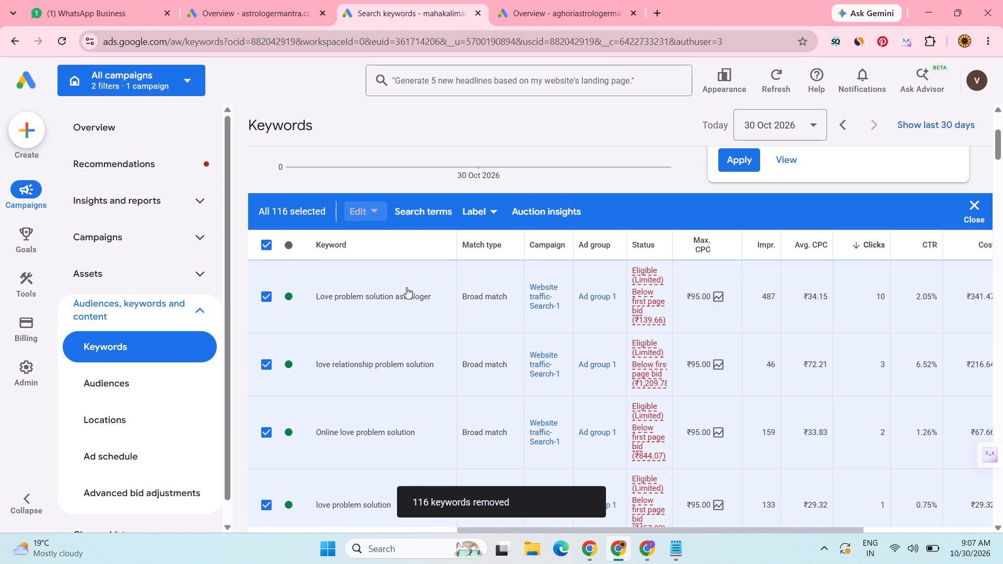
Add the copied keyword list to Ad group 1 of Website traffic-Search-1 in the mahakalimantra account and submit it.
{"action": "left_click", "coordinate": [628, 291]}
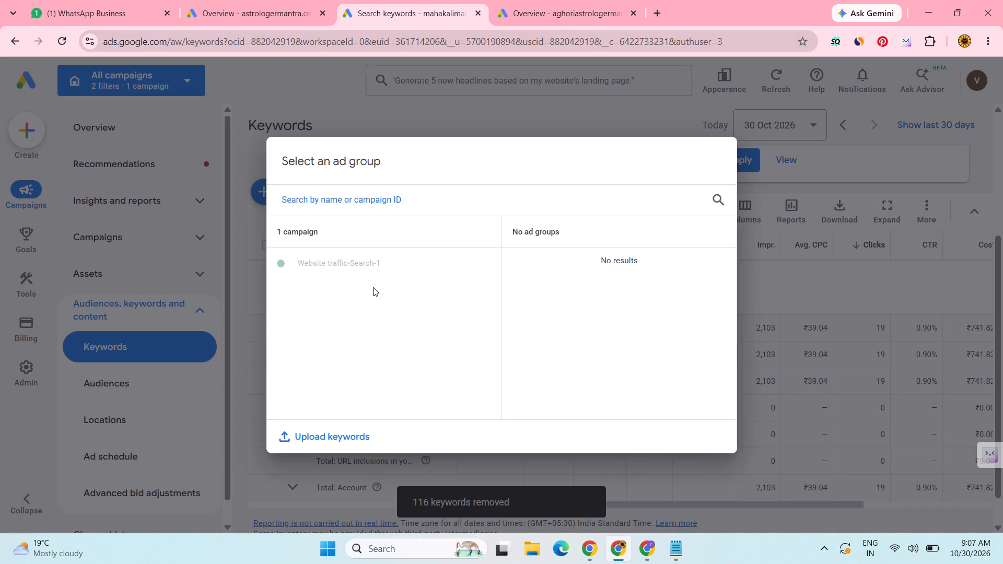
{"action": "left_click", "coordinate": [370, 279]}
{"action": "left_click", "coordinate": [405, 269]}
{"action": "left_click", "coordinate": [597, 259]}
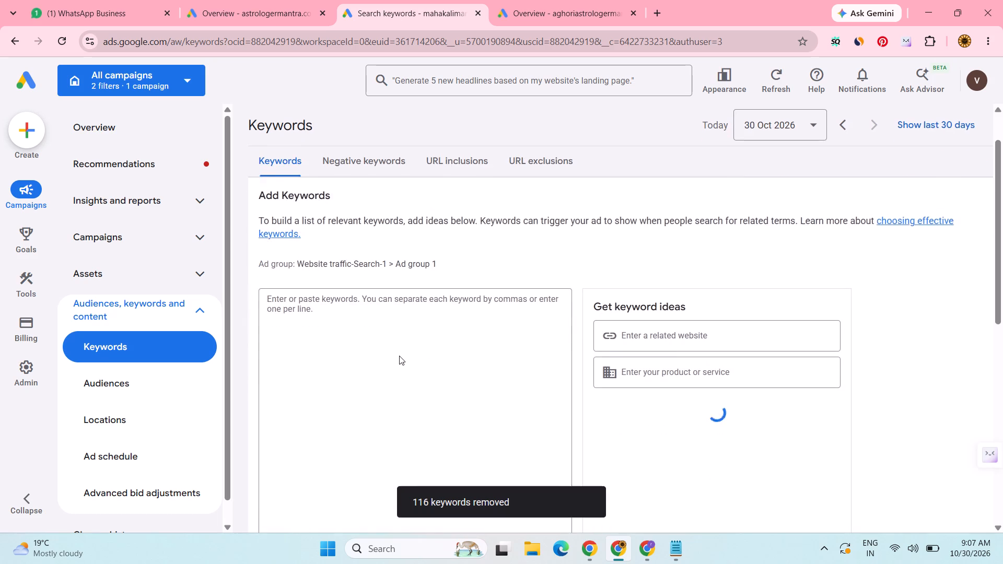
{"action": "left_click", "coordinate": [352, 369]}
{"action": "key", "text": "ctrl+v"}
{"action": "scroll", "coordinate": [568, 310], "scroll_direction": "down", "scroll_amount": 4}
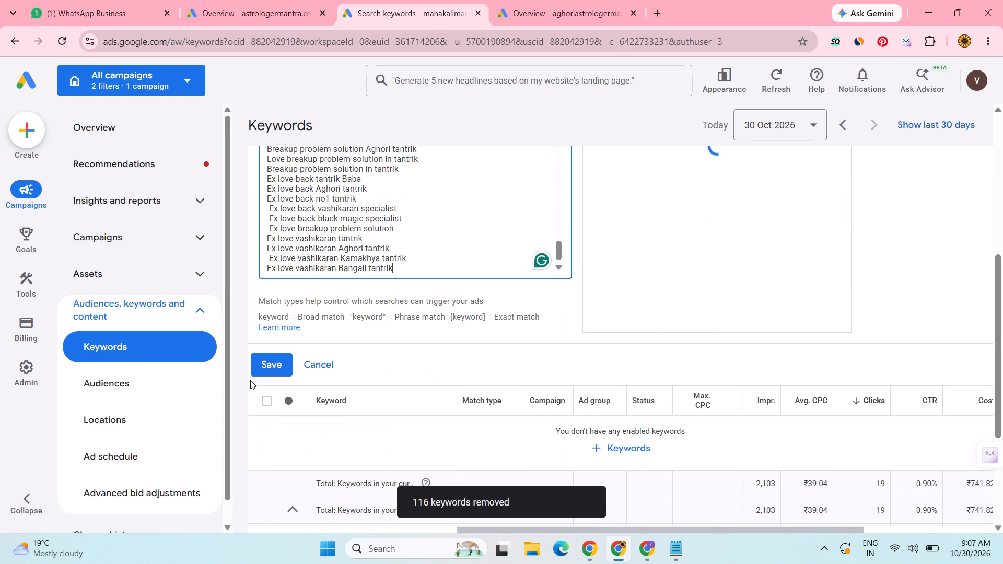
{"action": "left_click", "coordinate": [277, 368]}
Switch to Notepad and replace the whole text of the open Kamakhya keyword note with the copied keyword list.
{"action": "left_click", "coordinate": [683, 555]}
{"action": "left_click", "coordinate": [457, 340]}
{"action": "key", "text": "ctrl+a"}
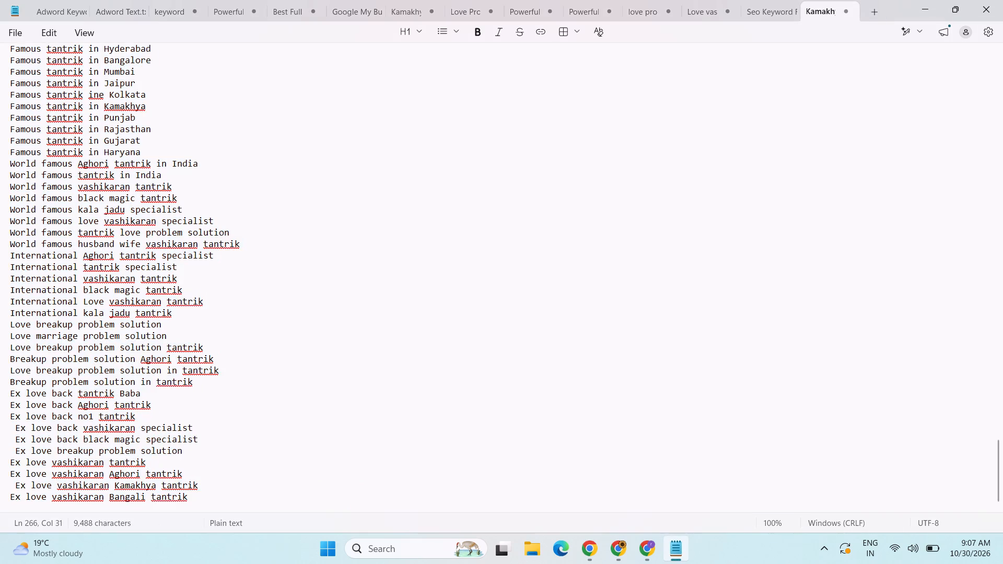
{"action": "key", "text": "ctrl+v"}
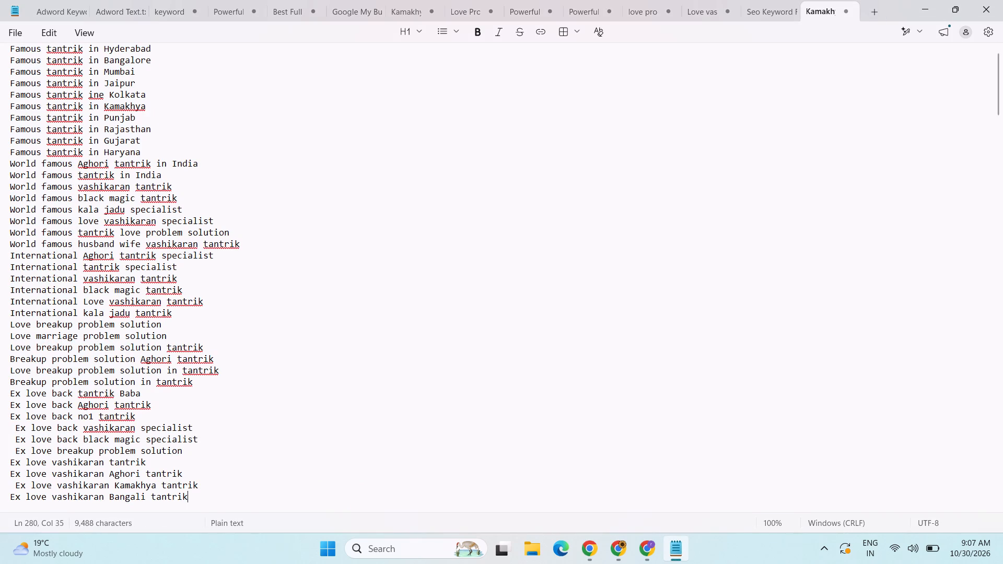
Back in Google Ads, request a policy exception for "Powerful kala jadu specialist" and save the mahakalimantra keywords.
{"action": "left_click", "coordinate": [621, 549]}
{"action": "scroll", "coordinate": [663, 216], "scroll_direction": "up", "scroll_amount": 1}
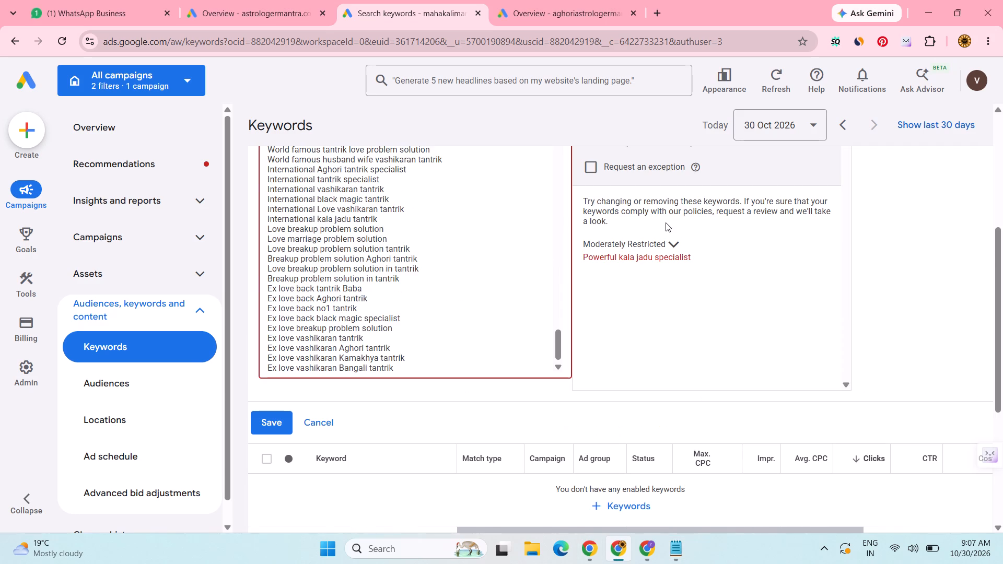
{"action": "left_click", "coordinate": [660, 172]}
{"action": "left_click", "coordinate": [280, 420]}
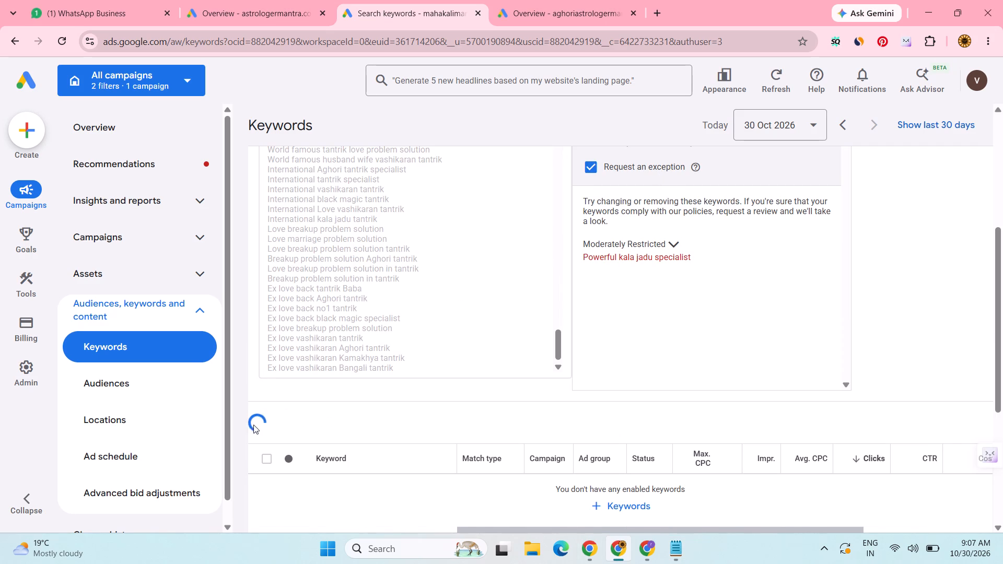
Open the asset associations of the mahakalimantra account.
{"action": "left_click", "coordinate": [136, 279]}
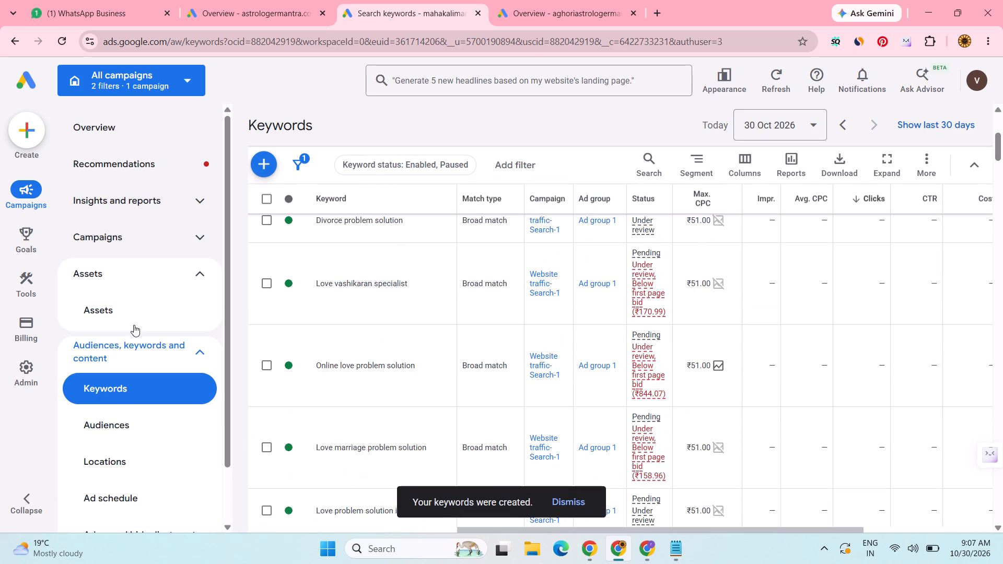
{"action": "left_click", "coordinate": [136, 308]}
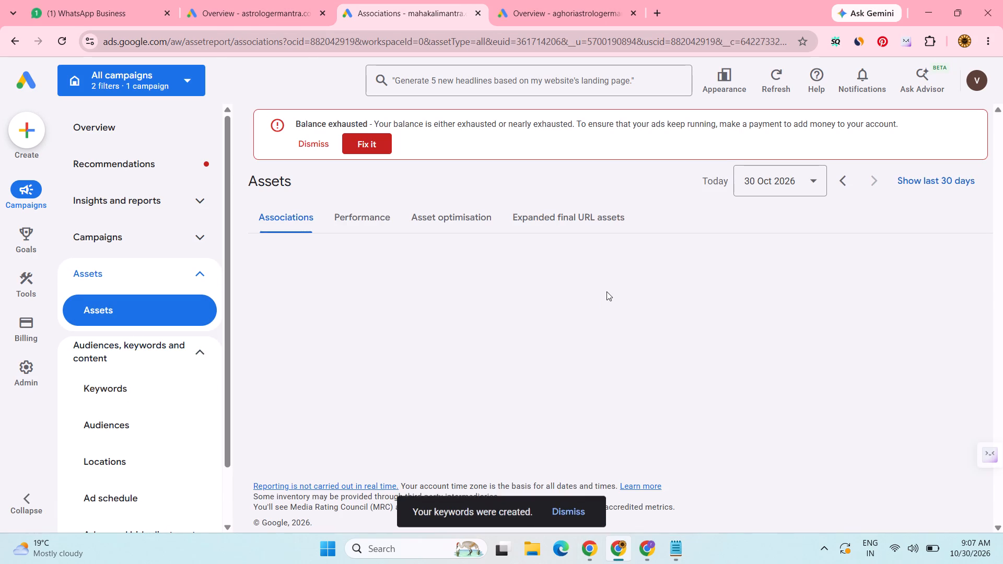
Set the aghoriastrologer account's reporting date to 30 Oct 2026 and open its keyword list.
{"action": "left_click", "coordinate": [587, 0]}
{"action": "left_click", "coordinate": [874, 167]}
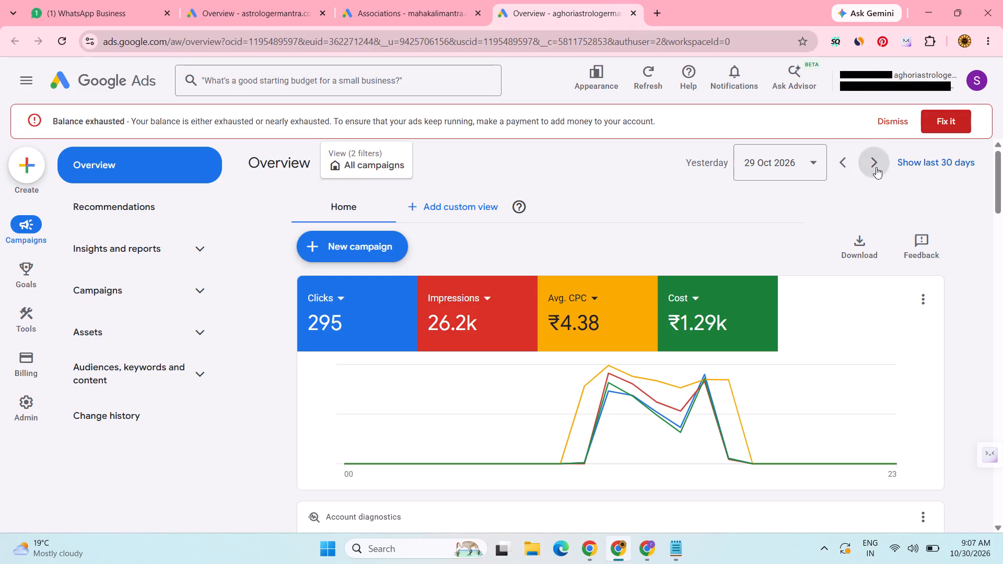
{"action": "left_click", "coordinate": [124, 371]}
{"action": "left_click", "coordinate": [136, 418]}
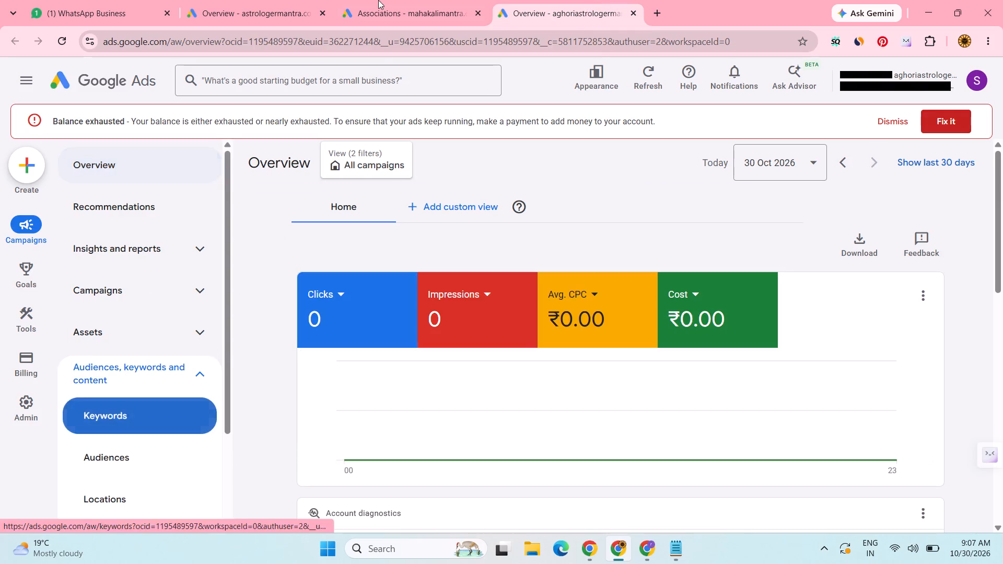
Look through the mahakalimantra account's asset associations and return to its overview.
{"action": "left_click", "coordinate": [378, 0]}
{"action": "left_click", "coordinate": [617, 0]}
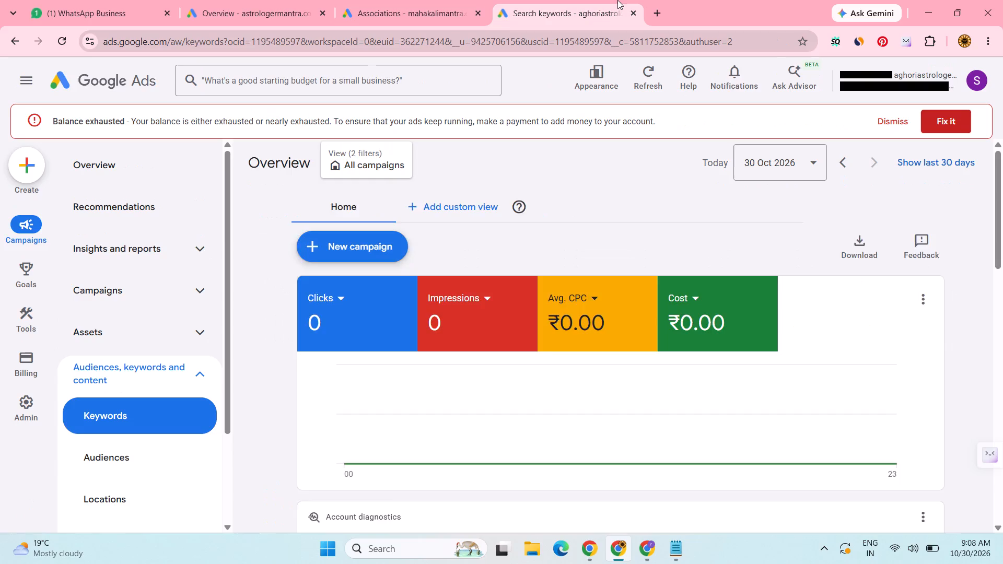
{"action": "left_click", "coordinate": [400, 0]}
{"action": "left_click", "coordinate": [274, 2]}
{"action": "left_click", "coordinate": [406, 1]}
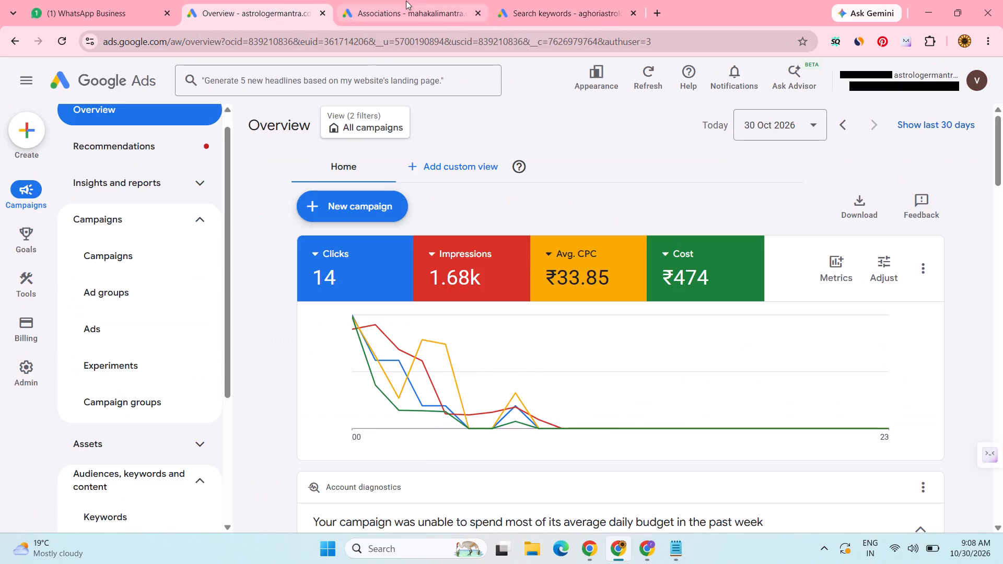
{"action": "scroll", "coordinate": [528, 366], "scroll_direction": "down", "scroll_amount": 6}
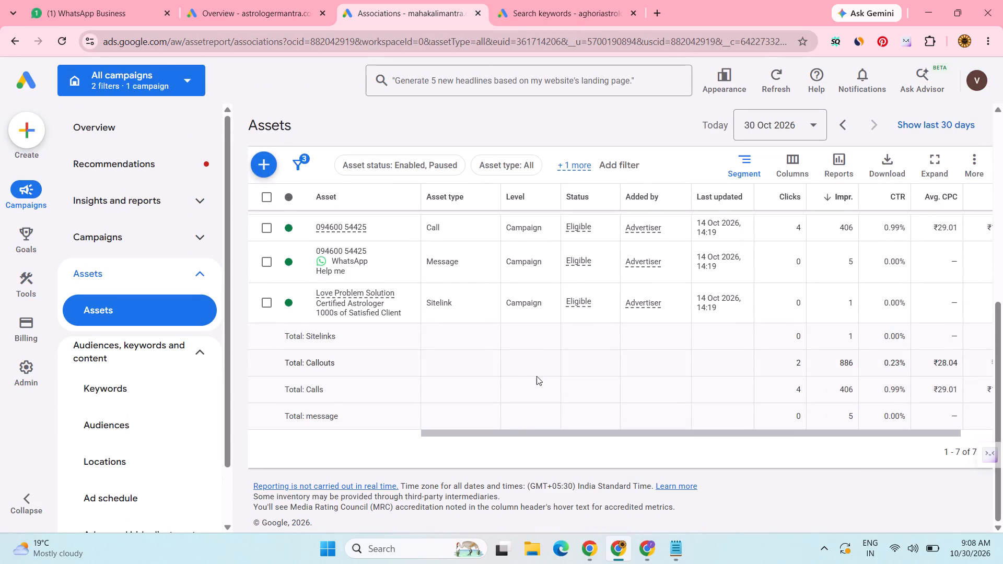
{"action": "left_click", "coordinate": [37, 76]}
{"action": "left_click", "coordinate": [30, 77]}
Permanently remove all keywords from the aghoriastrologer account.
{"action": "left_click", "coordinate": [579, 0]}
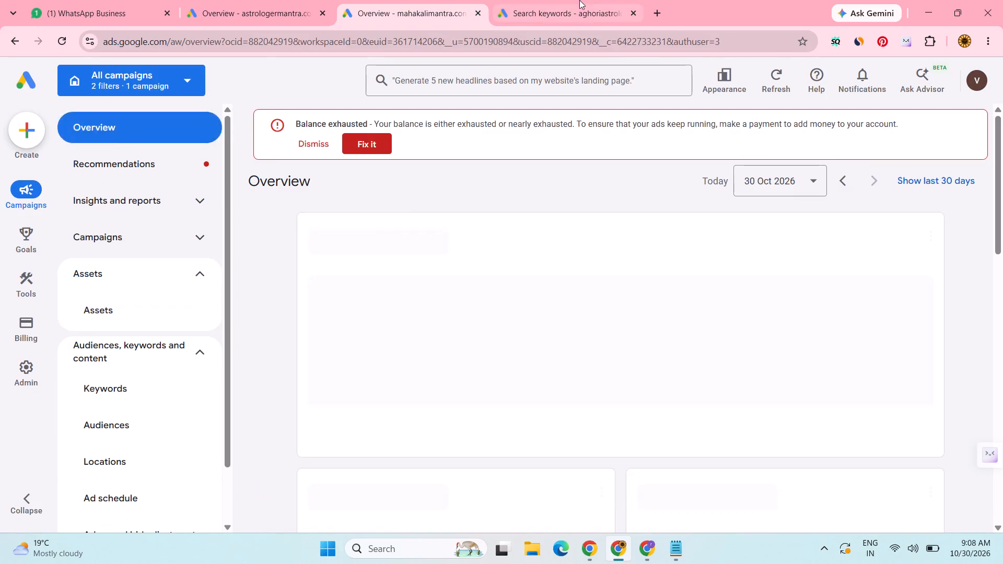
{"action": "left_click", "coordinate": [265, 278]}
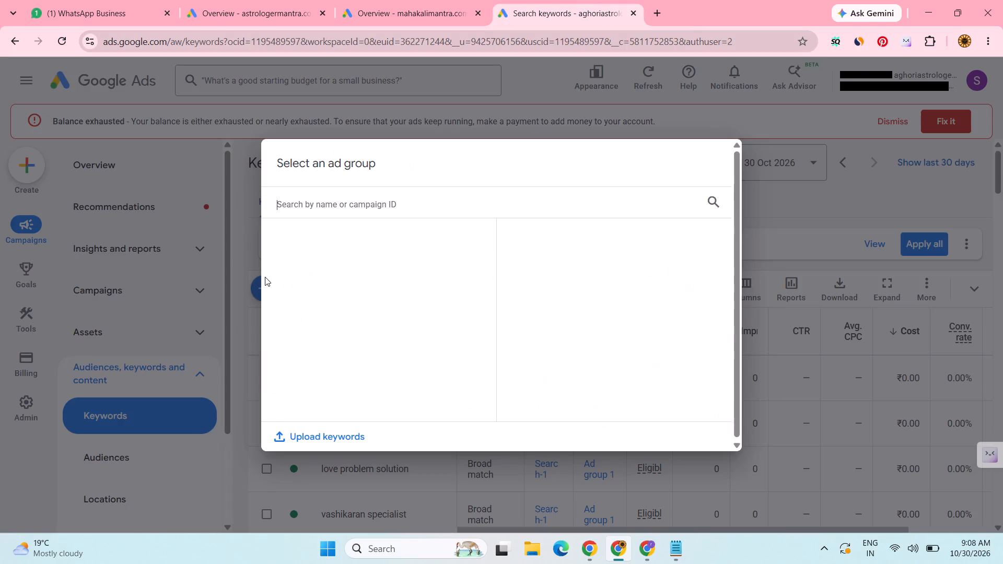
{"action": "left_click", "coordinate": [839, 180]}
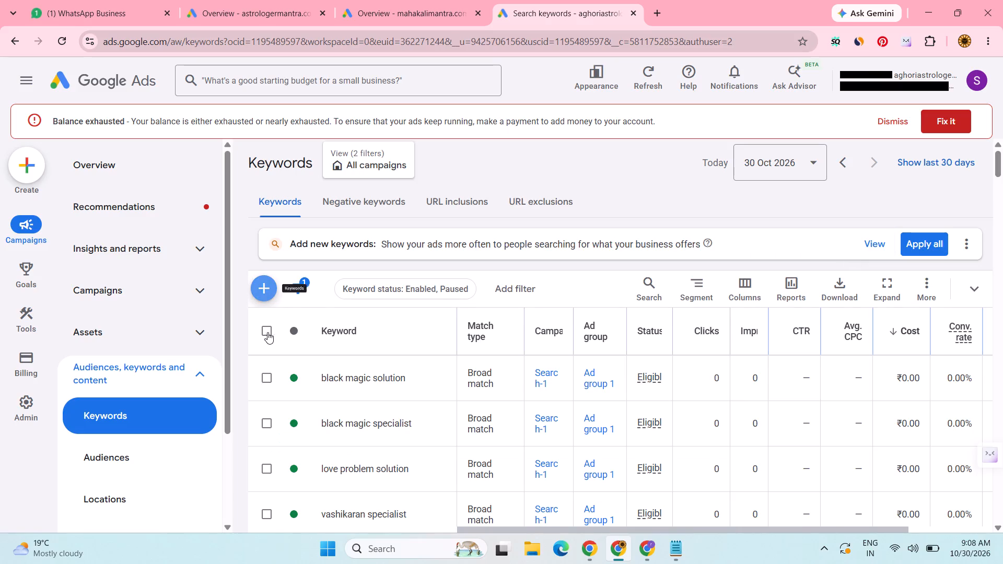
{"action": "left_click", "coordinate": [264, 333]}
{"action": "left_click", "coordinate": [379, 282]}
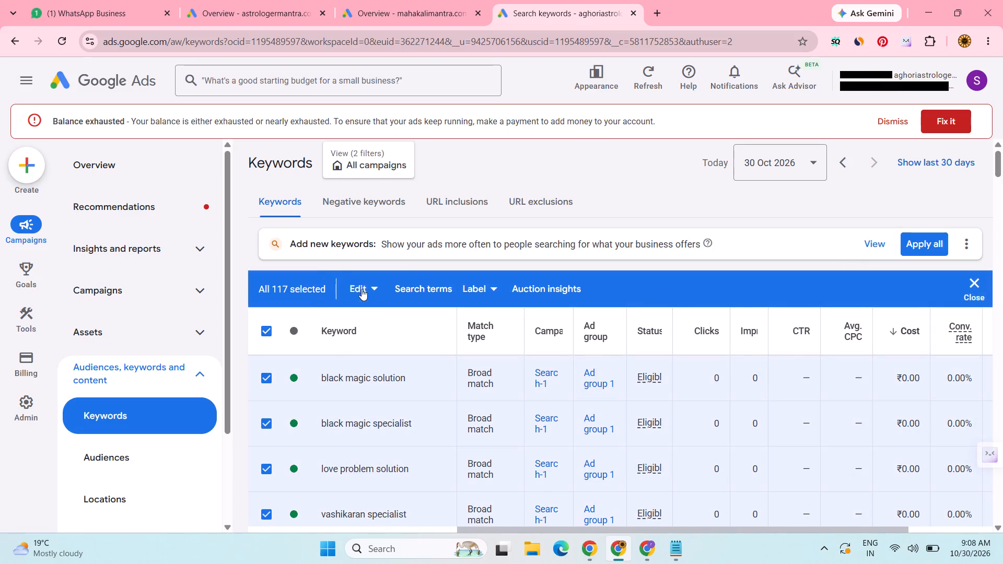
{"action": "left_click", "coordinate": [367, 288]}
{"action": "left_click", "coordinate": [260, 306]}
{"action": "left_click", "coordinate": [642, 336]}
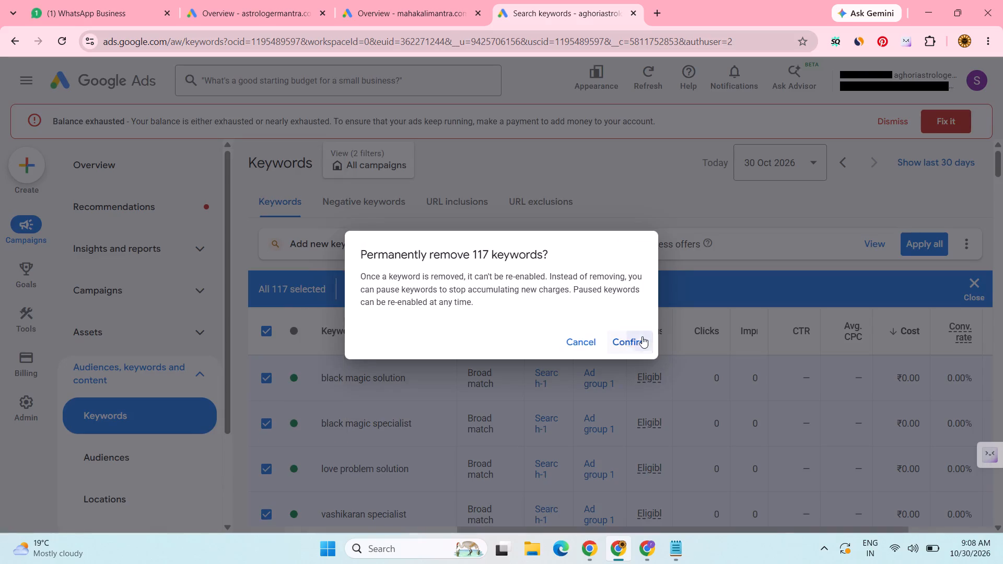
Open the mahakalimantra account's keyword list and check the newly added keywords.
{"action": "left_click", "coordinate": [448, 0]}
{"action": "left_click", "coordinate": [112, 396]}
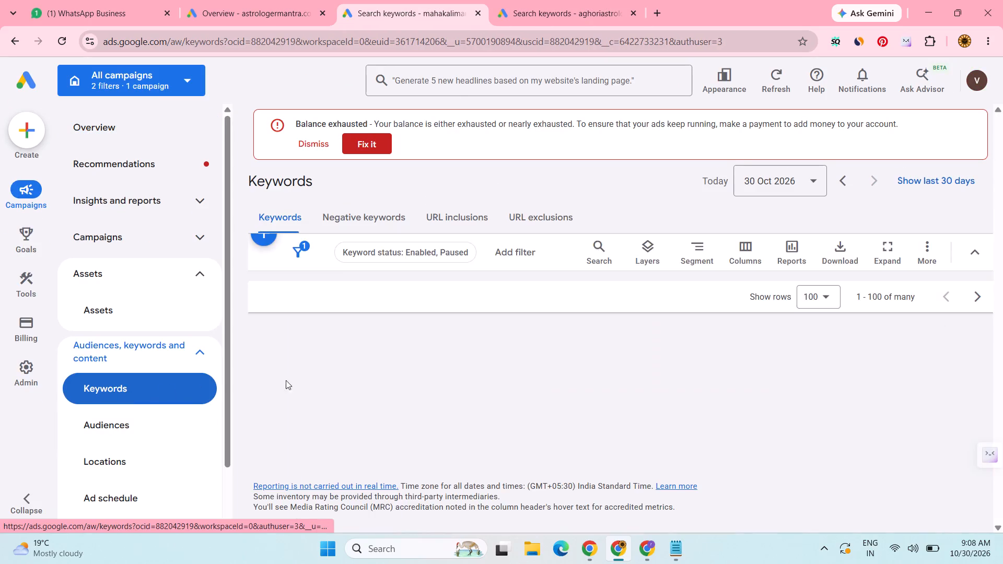
{"action": "scroll", "coordinate": [642, 390], "scroll_direction": "down", "scroll_amount": 2}
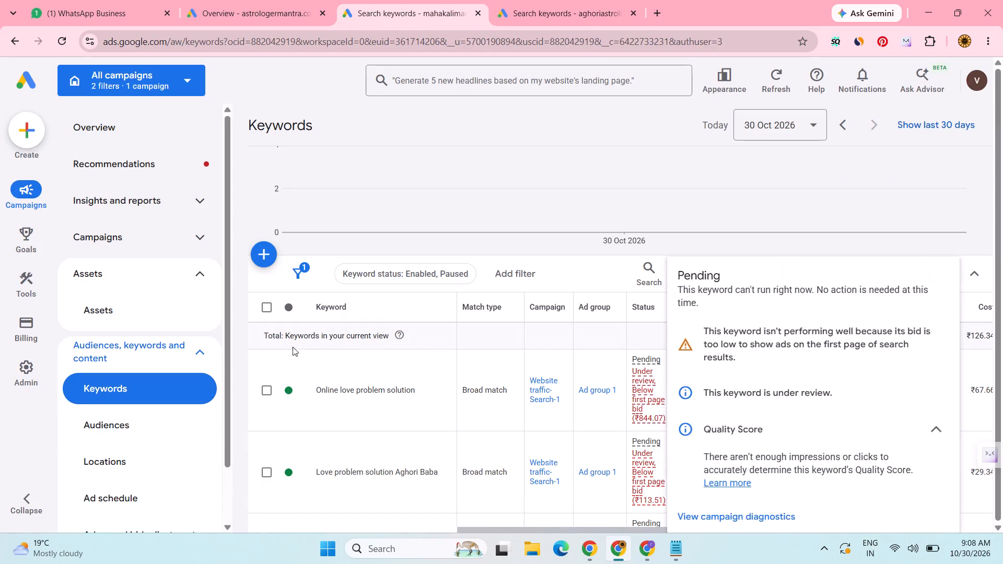
{"action": "left_click", "coordinate": [263, 303]}
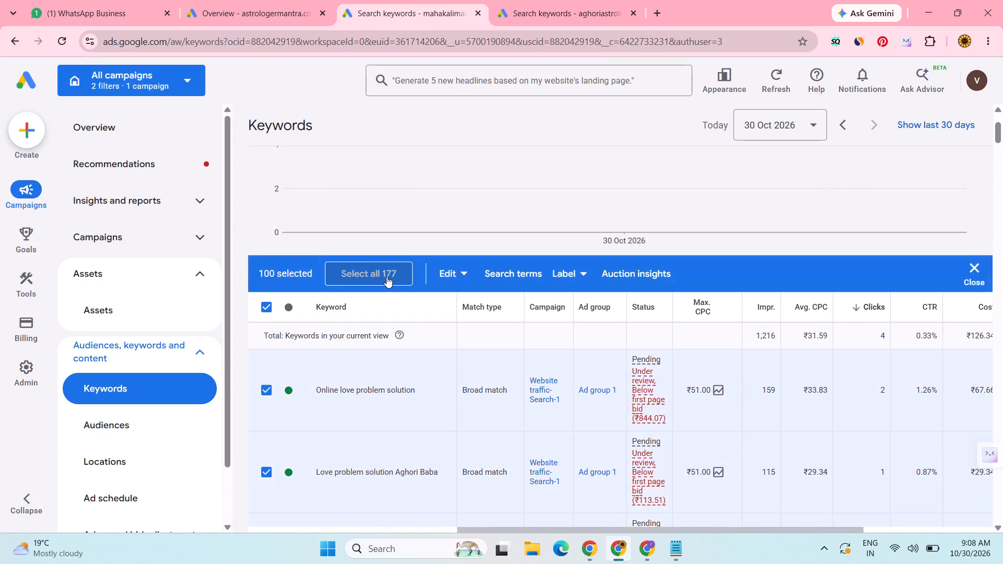
{"action": "left_click", "coordinate": [267, 307]}
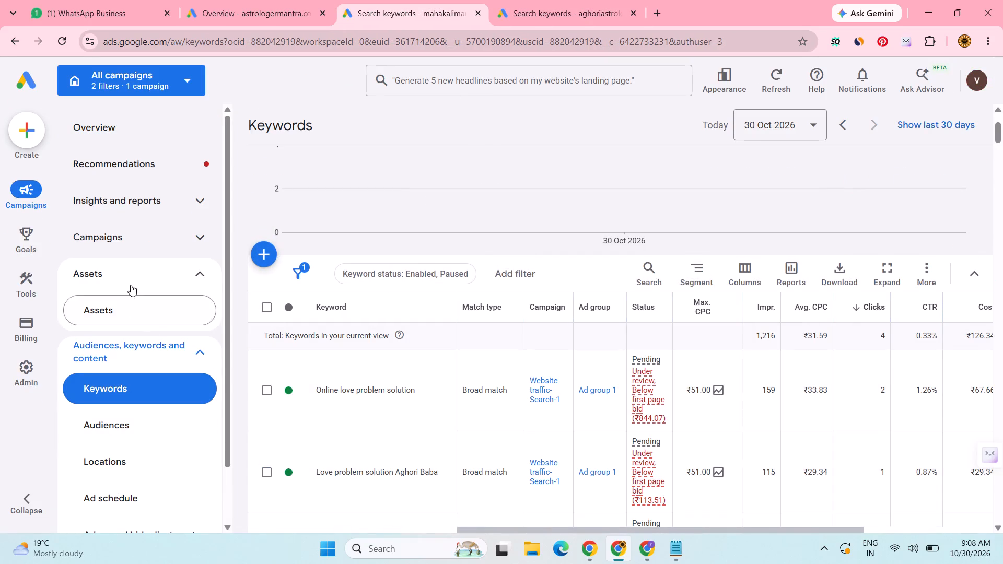
Set the default max. CPC of Ad group 1 in the mahakalimantra account to ₹95.
{"action": "left_click", "coordinate": [158, 234]}
{"action": "left_click", "coordinate": [151, 320]}
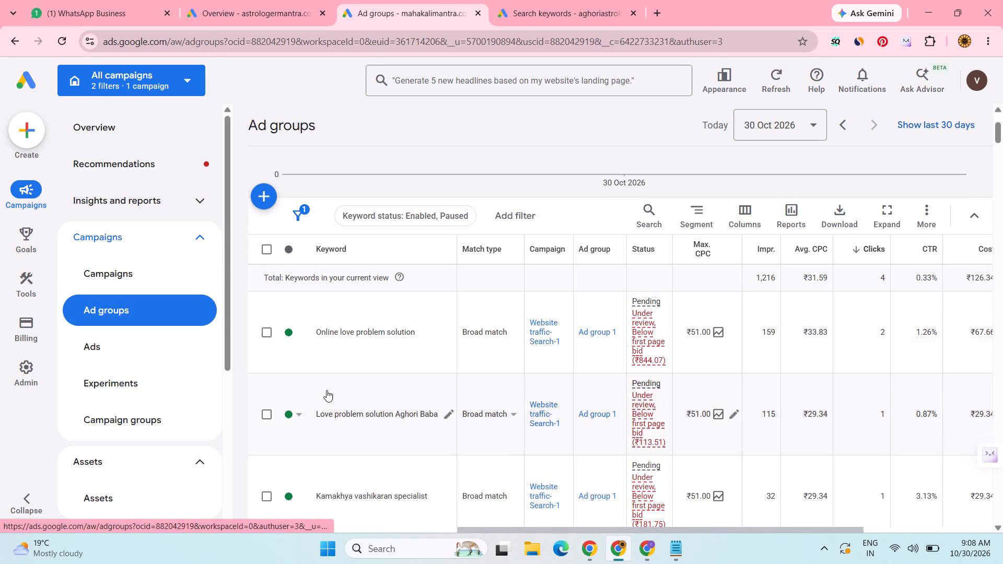
{"action": "scroll", "coordinate": [507, 322], "scroll_direction": "down", "scroll_amount": 3}
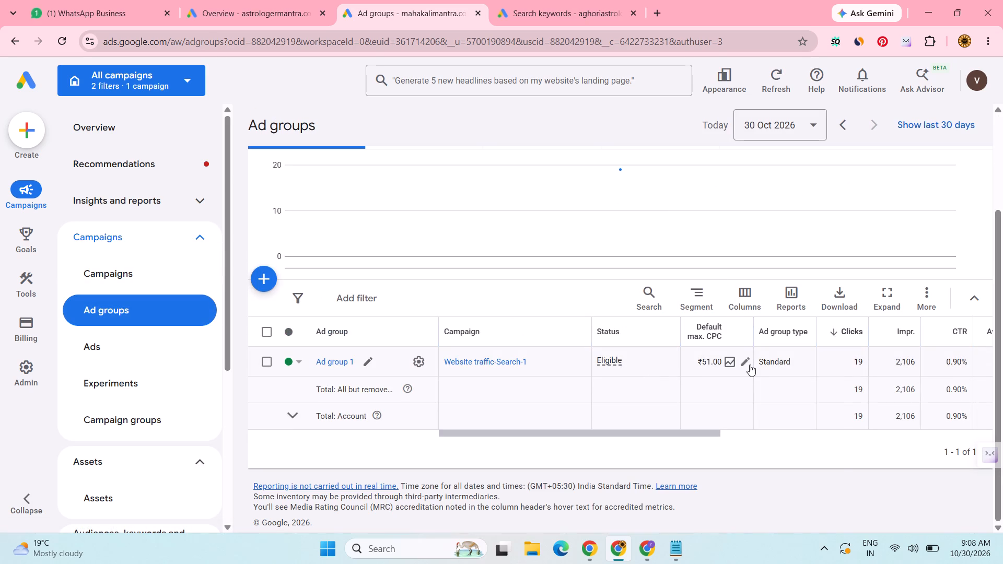
{"action": "left_click", "coordinate": [749, 358]}
{"action": "left_click", "coordinate": [734, 372]}
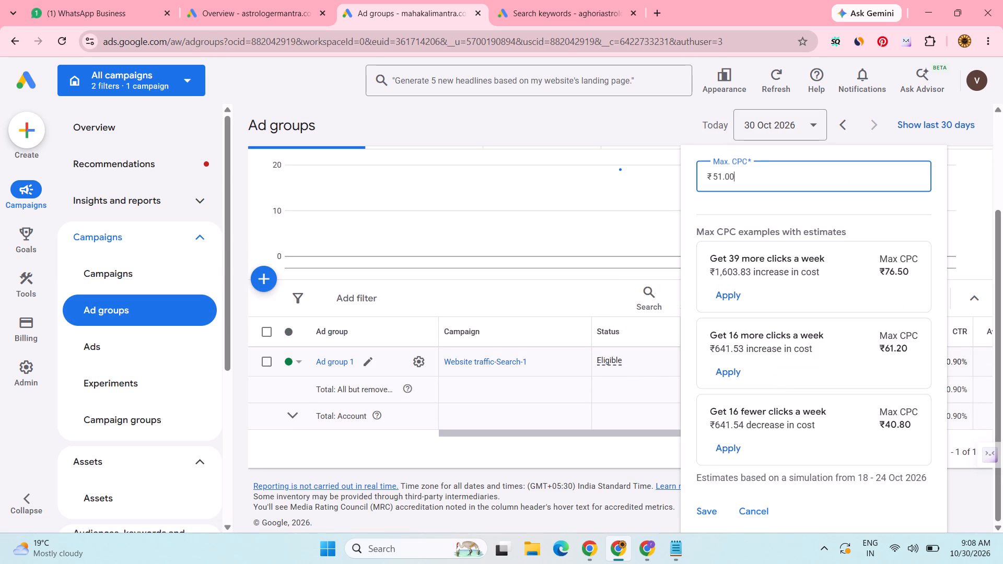
{"action": "left_click", "coordinate": [745, 179]}
{"action": "key", "text": "ctrl+a"}
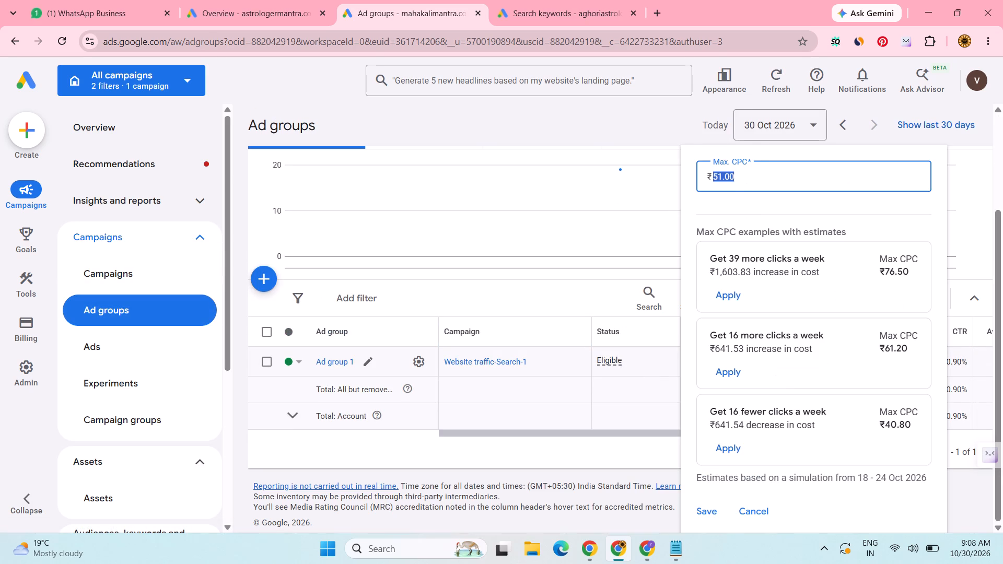
{"action": "type", "text": "95"}
{"action": "scroll", "coordinate": [785, 265], "scroll_direction": "down", "scroll_amount": 4}
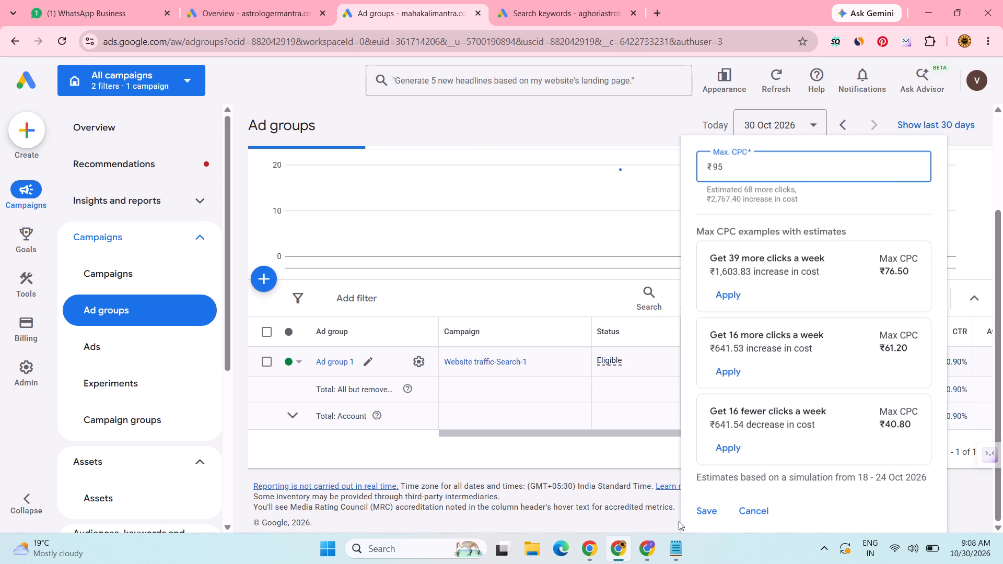
{"action": "left_click", "coordinate": [711, 512]}
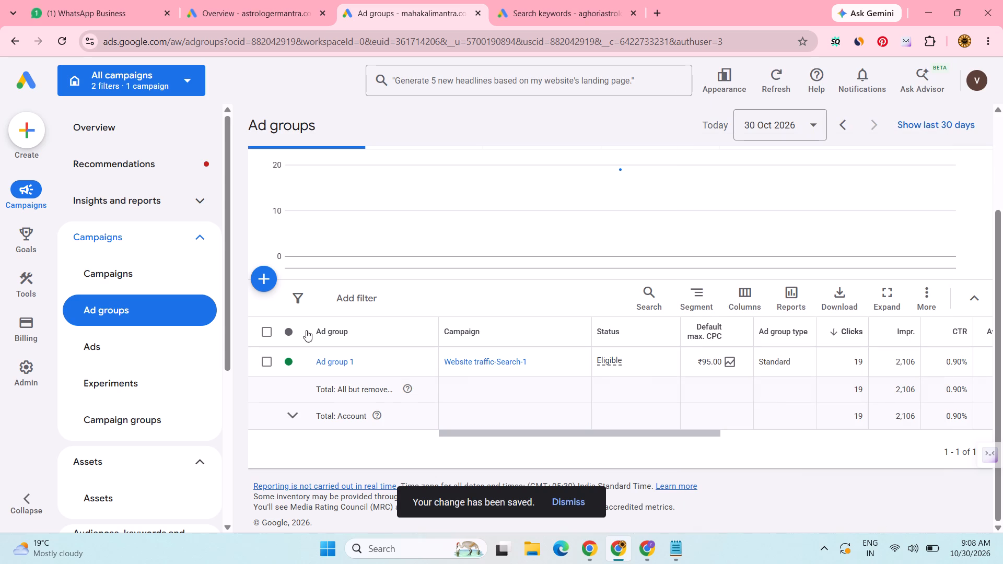
Check the max. CPC bids in the mahakalimantra account's keyword list and return to its overview.
{"action": "scroll", "coordinate": [153, 477], "scroll_direction": "down", "scroll_amount": 3}
{"action": "left_click", "coordinate": [155, 380]}
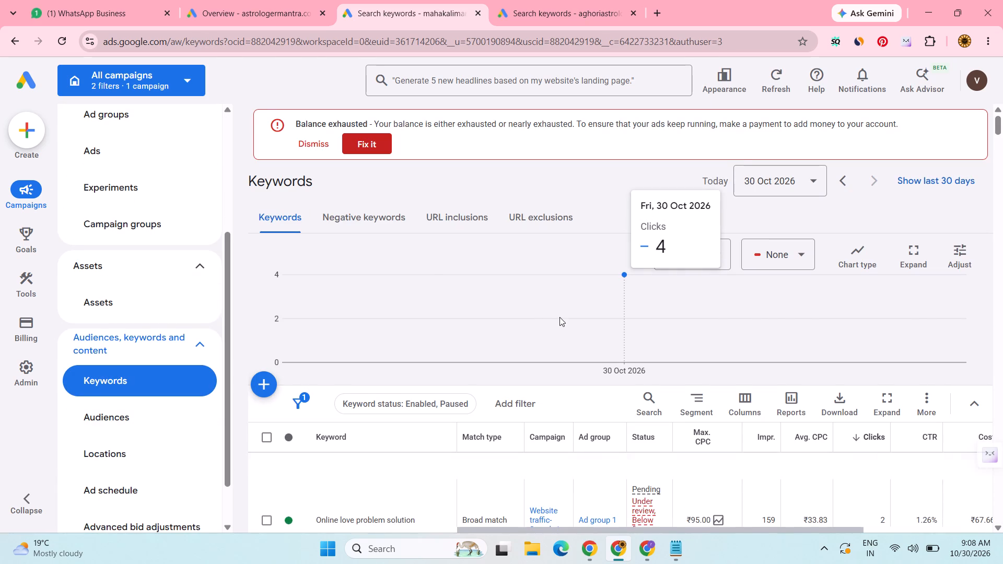
{"action": "scroll", "coordinate": [559, 317], "scroll_direction": "down", "scroll_amount": 2}
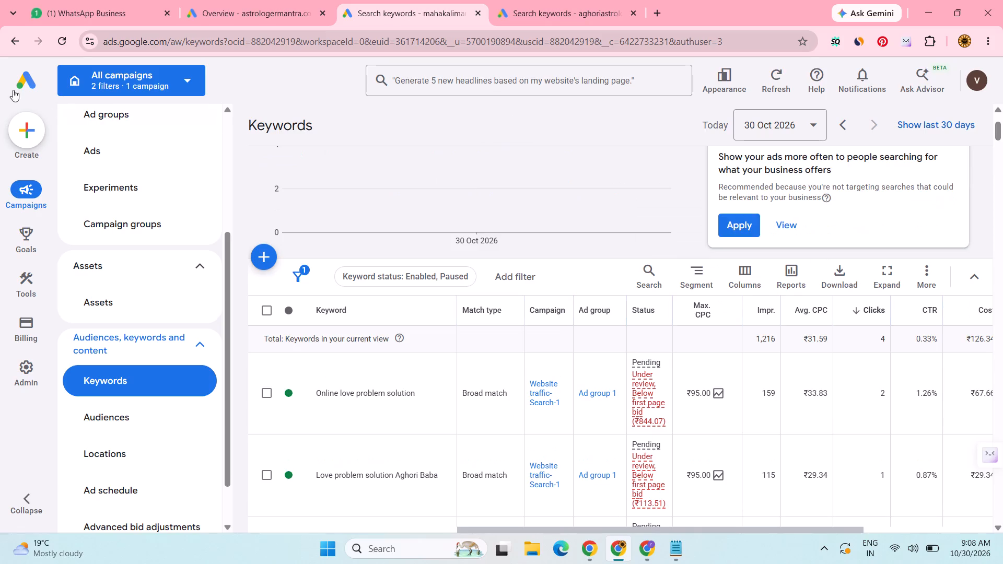
{"action": "left_click", "coordinate": [19, 83]}
Add the copied keyword list to Search-1 > Ad group 1 in the aghoriastrologer account, requesting a policy exception for the restricted keywords.
{"action": "left_click", "coordinate": [578, 0]}
{"action": "left_click", "coordinate": [621, 389]}
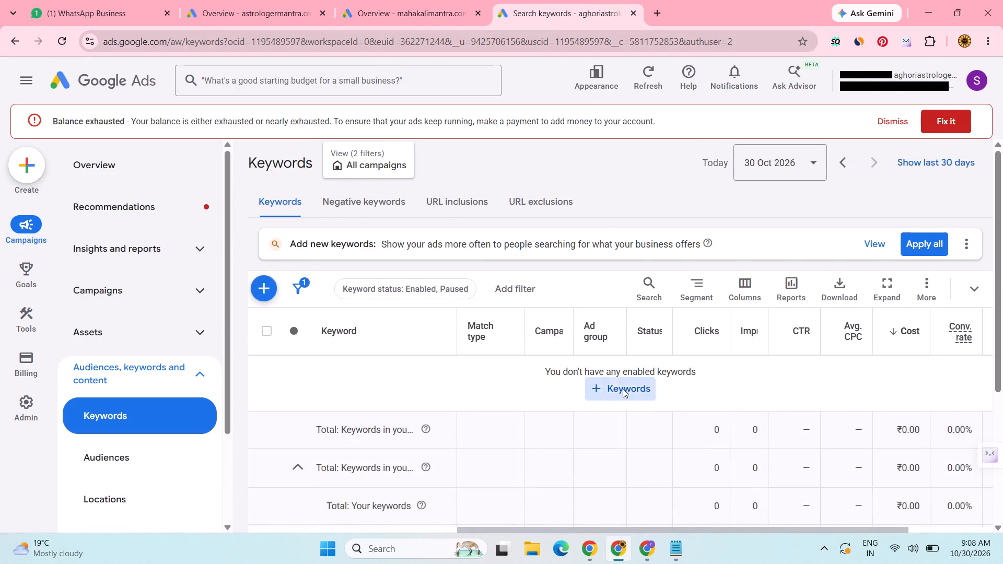
{"action": "left_click", "coordinate": [352, 265]}
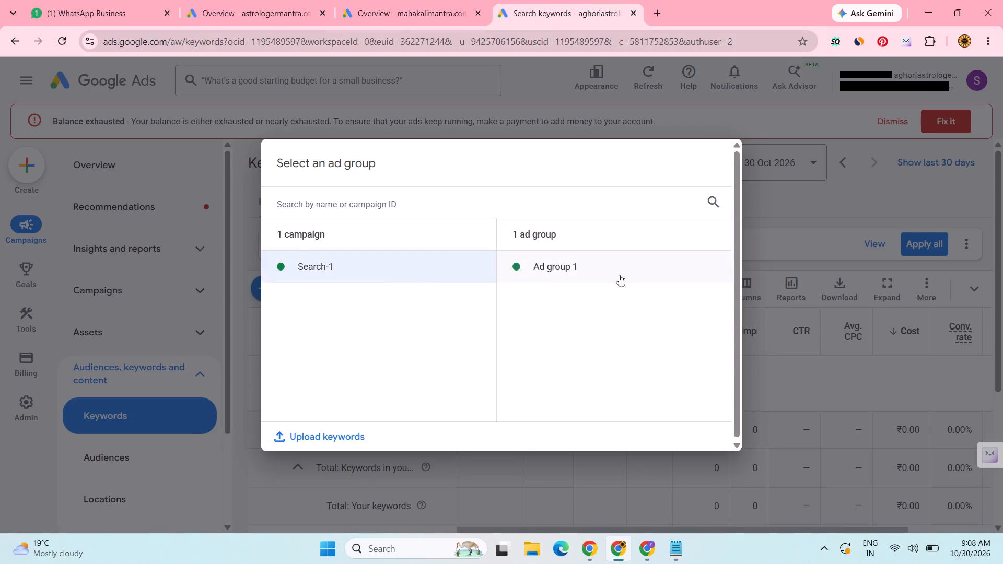
{"action": "left_click", "coordinate": [615, 276]}
{"action": "left_click", "coordinate": [324, 415]}
{"action": "key", "text": "ctrl+v"}
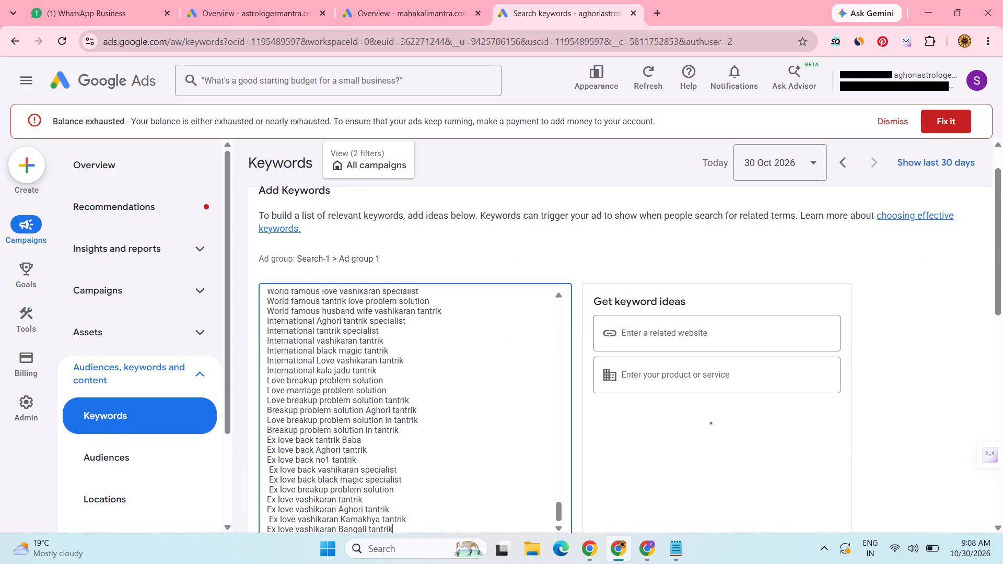
{"action": "scroll", "coordinate": [332, 378], "scroll_direction": "down", "scroll_amount": 4}
{"action": "left_click", "coordinate": [278, 357]}
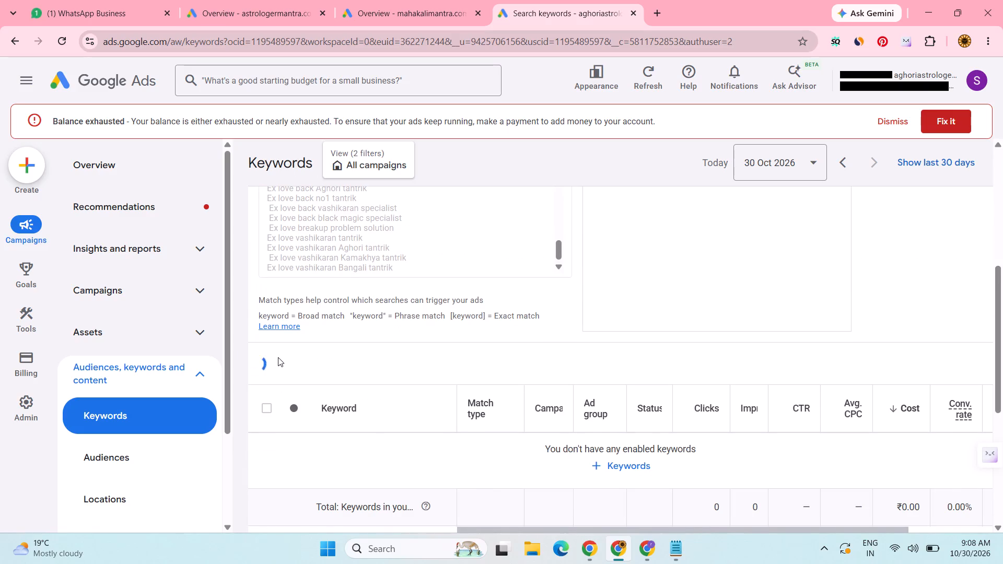
{"action": "scroll", "coordinate": [692, 263], "scroll_direction": "up", "scroll_amount": 2}
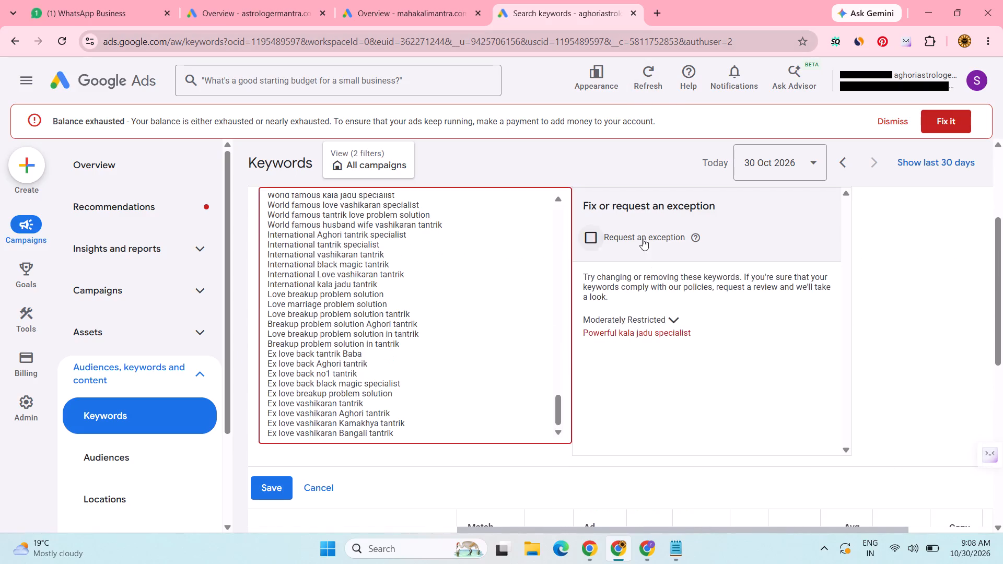
{"action": "left_click", "coordinate": [643, 239]}
{"action": "left_click", "coordinate": [275, 490]}
Open a new browser tab and close the mahakalimantra and astrologermantra account tabs.
{"action": "left_click", "coordinate": [663, 5]}
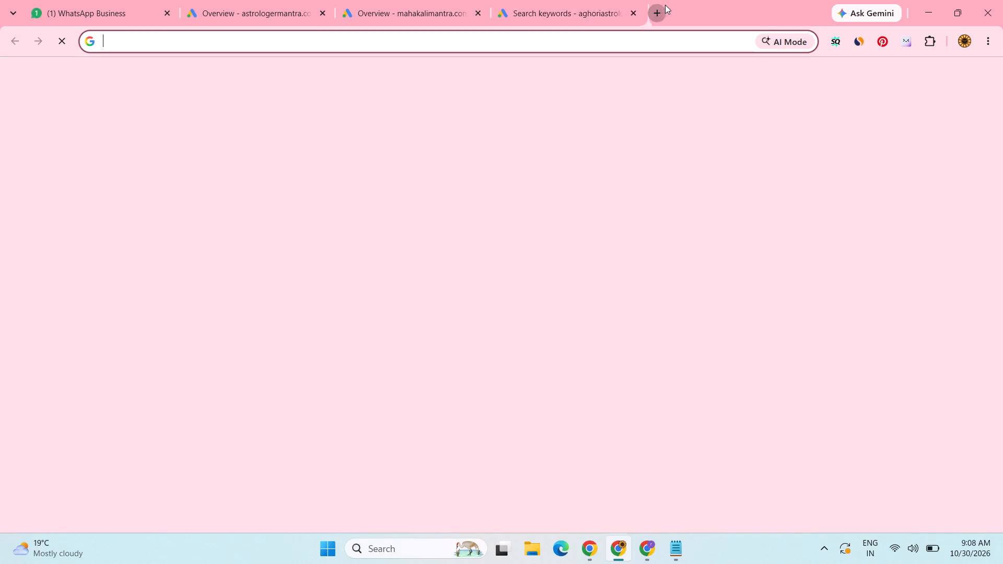
{"action": "left_click", "coordinate": [357, 0]}
{"action": "left_click", "coordinate": [247, 10]}
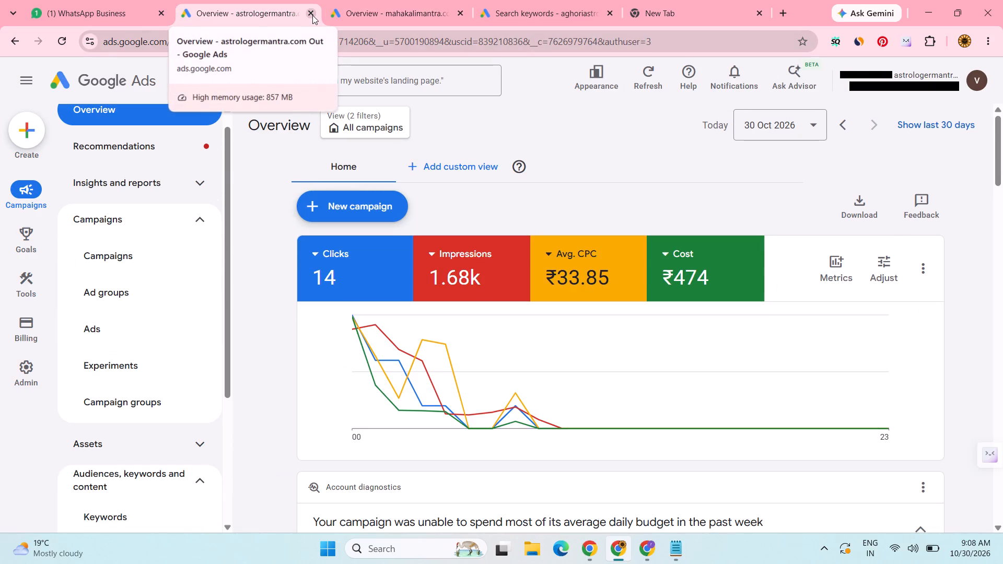
{"action": "left_click", "coordinate": [560, 0]}
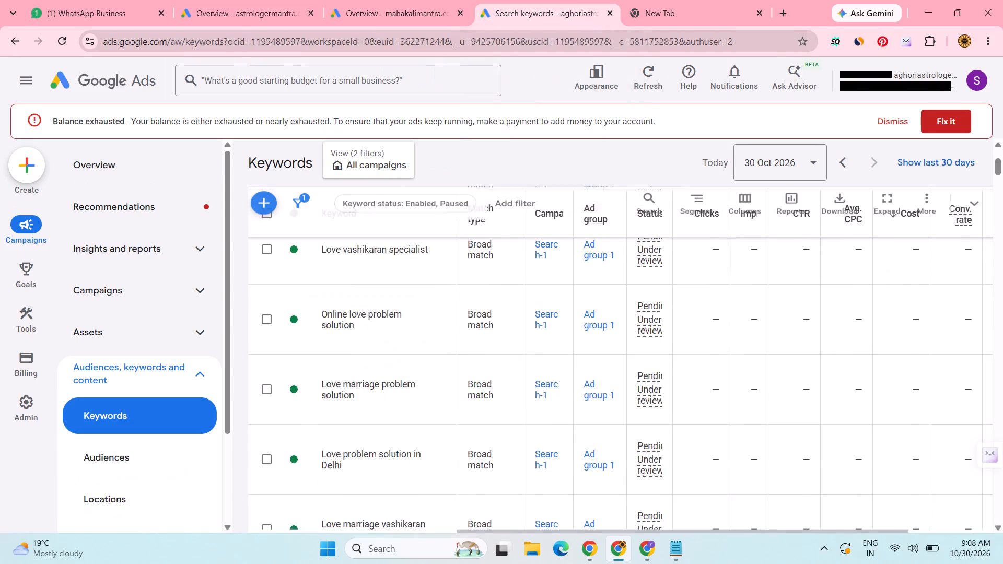
{"action": "left_click", "coordinate": [610, 20]}
{"action": "left_click", "coordinate": [444, 0]}
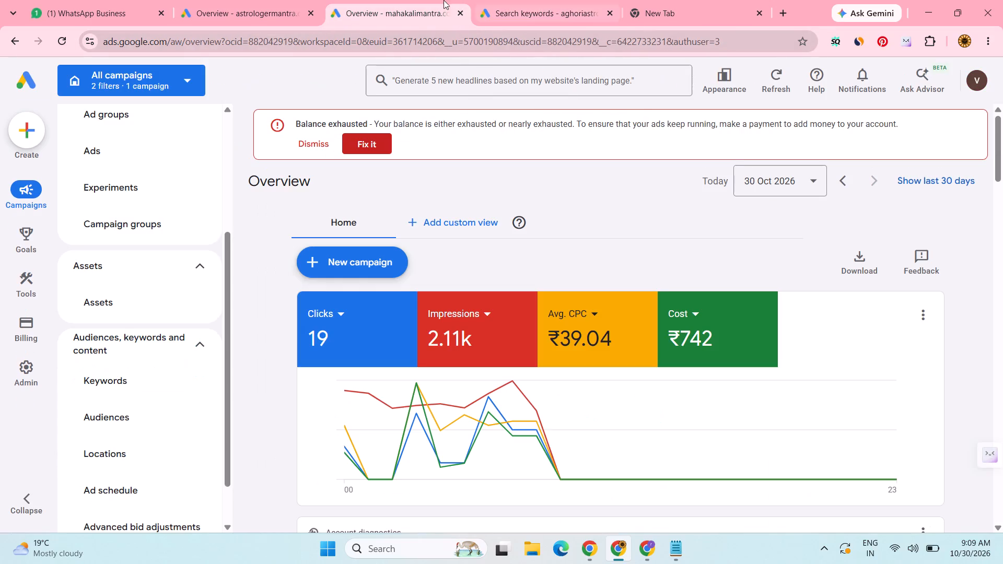
{"action": "left_click", "coordinate": [459, 16]}
{"action": "left_click", "coordinate": [279, 0]}
{"action": "left_click", "coordinate": [310, 13]}
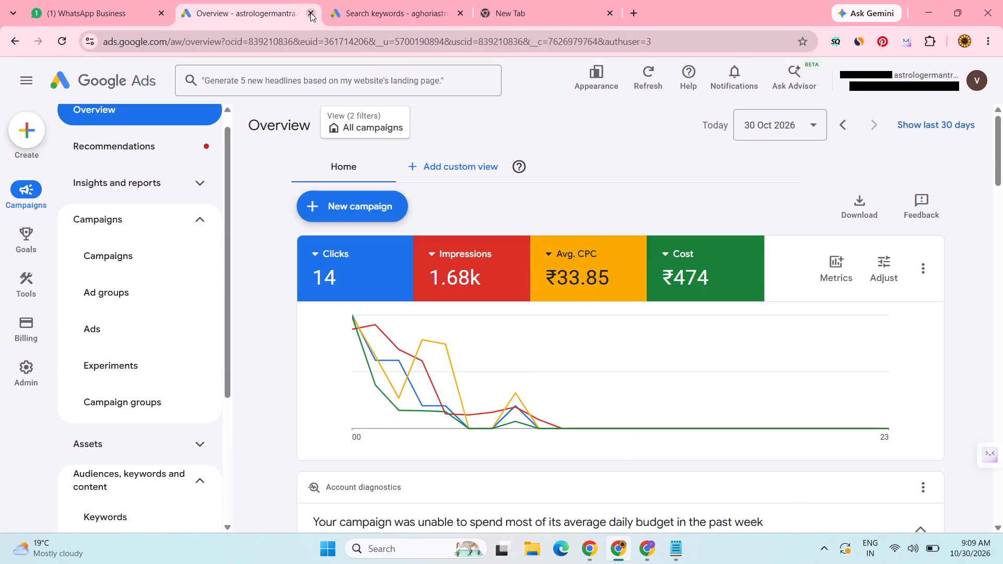
Close the aghoriastrologer account tab and open another Google Ads account's overview from the address suggestions for "fa".
{"action": "left_click", "coordinate": [308, 16]}
{"action": "left_click", "coordinate": [259, 40]}
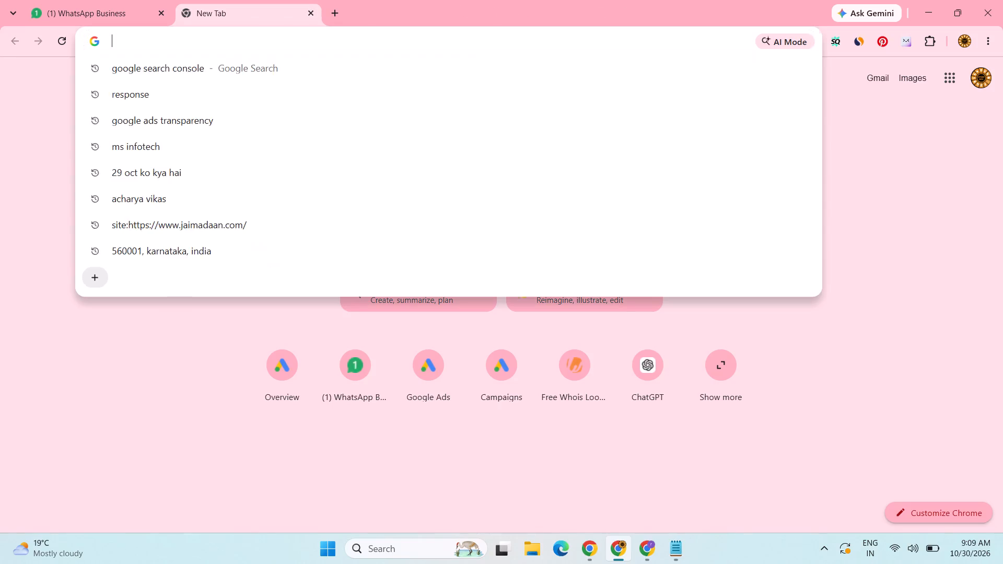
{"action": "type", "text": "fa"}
{"action": "left_click", "coordinate": [261, 100]}
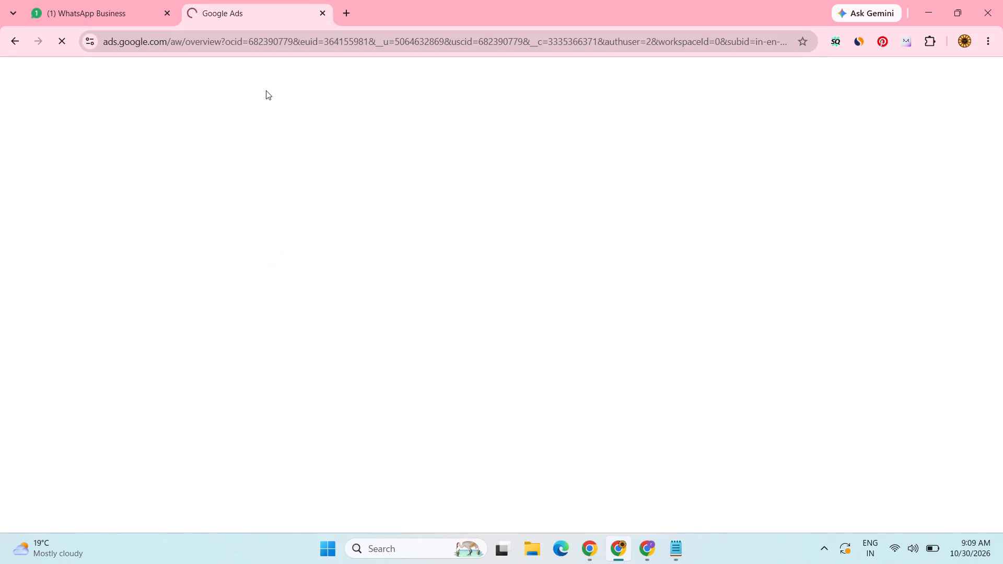
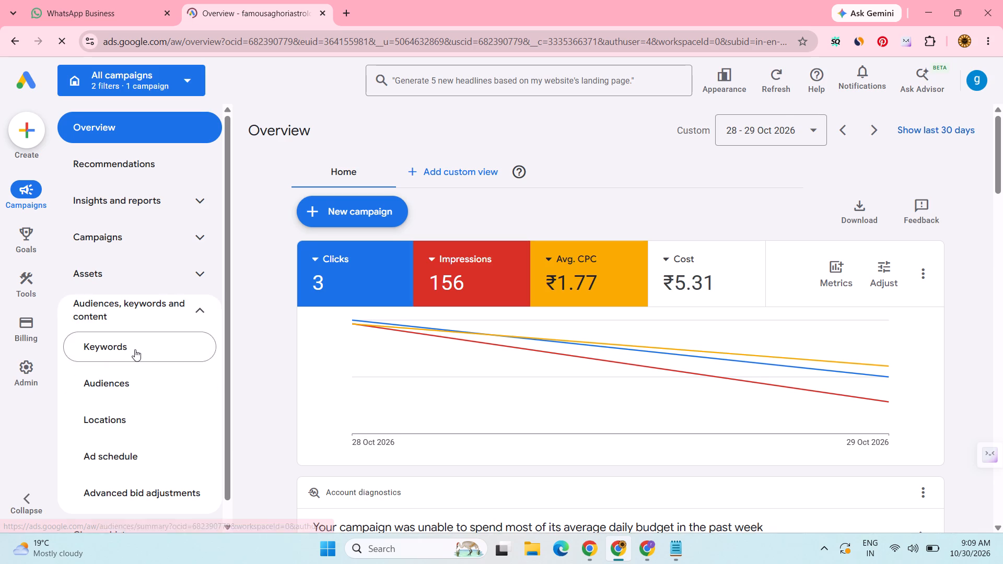
Open the search keywords page of the famous aghori astrologer account and bring up its reporting date range selection.
{"action": "left_click", "coordinate": [135, 349]}
{"action": "left_click", "coordinate": [771, 136]}
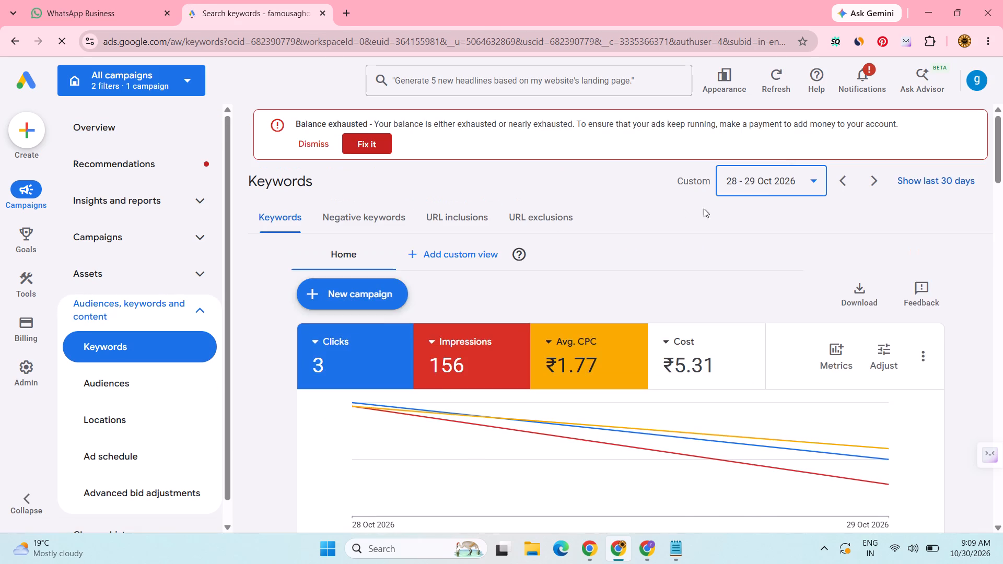
Set the date range of the famousaghoriastrologer.com keyword report to Today.
{"action": "left_click", "coordinate": [769, 181]}
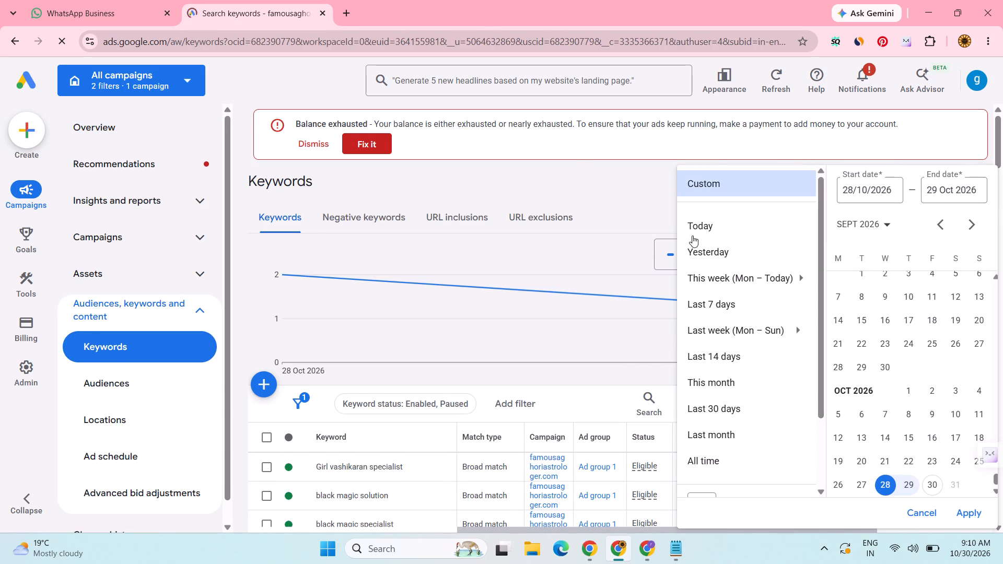
{"action": "left_click", "coordinate": [713, 228]}
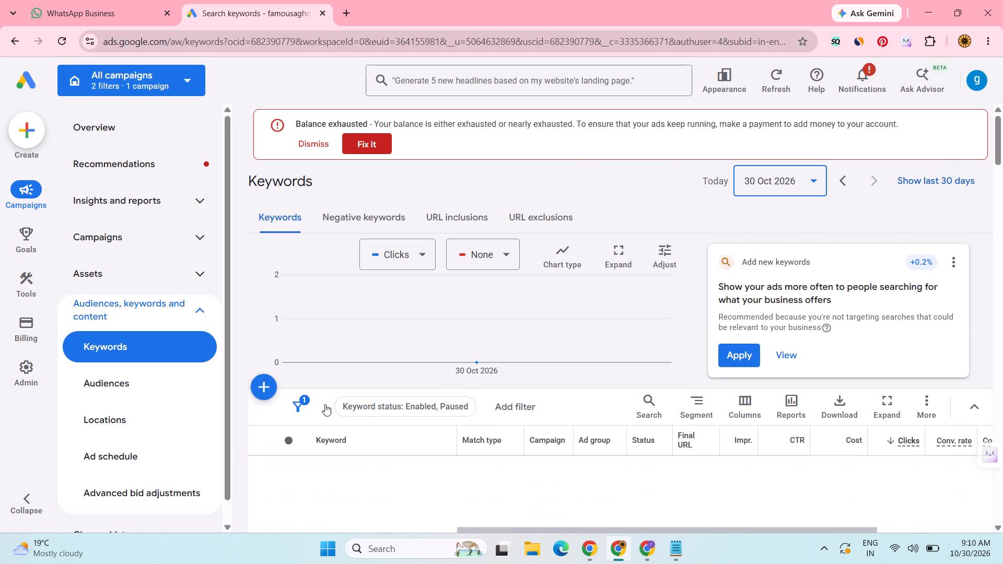
Select all keywords in the famousaghoriastrologer.com account, including those beyond the displayed page, and remove them.
{"action": "left_click", "coordinate": [270, 438]}
{"action": "scroll", "coordinate": [558, 273], "scroll_direction": "down", "scroll_amount": 2}
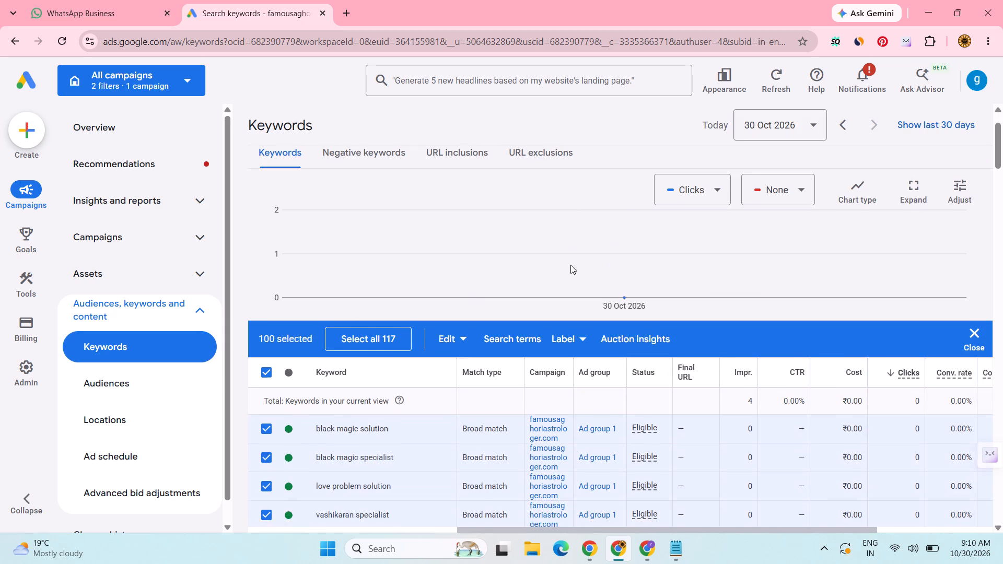
{"action": "left_click", "coordinate": [366, 273]}
{"action": "left_click", "coordinate": [365, 276]}
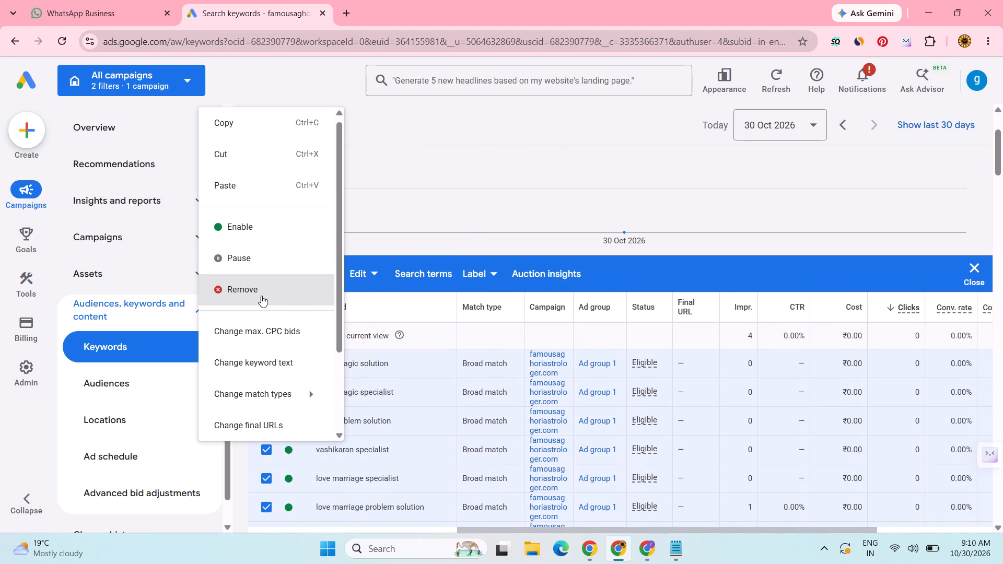
{"action": "left_click", "coordinate": [261, 296]}
{"action": "left_click", "coordinate": [643, 353]}
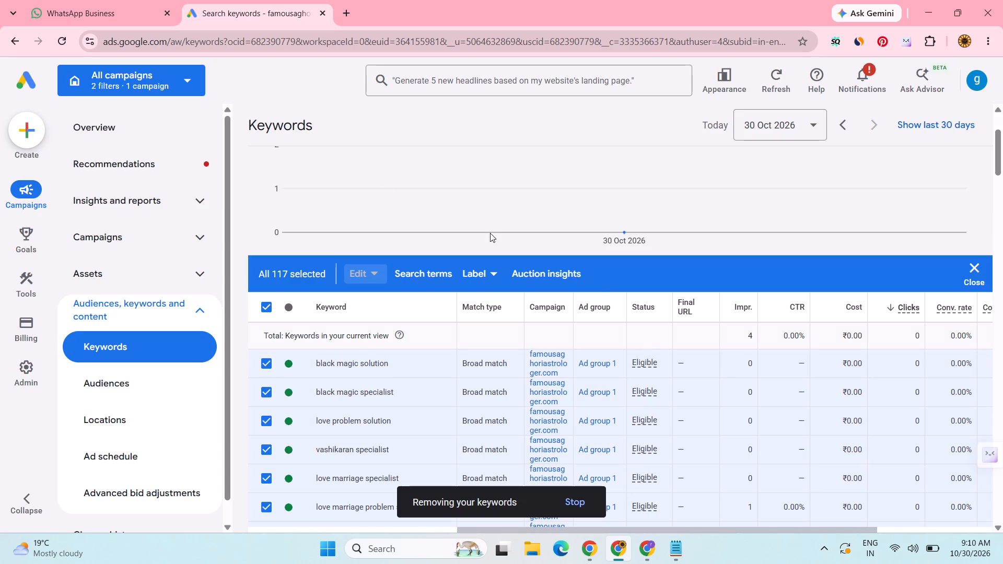
{"action": "left_click_drag", "start_coordinate": [246, 122], "coordinate": [317, 124]}
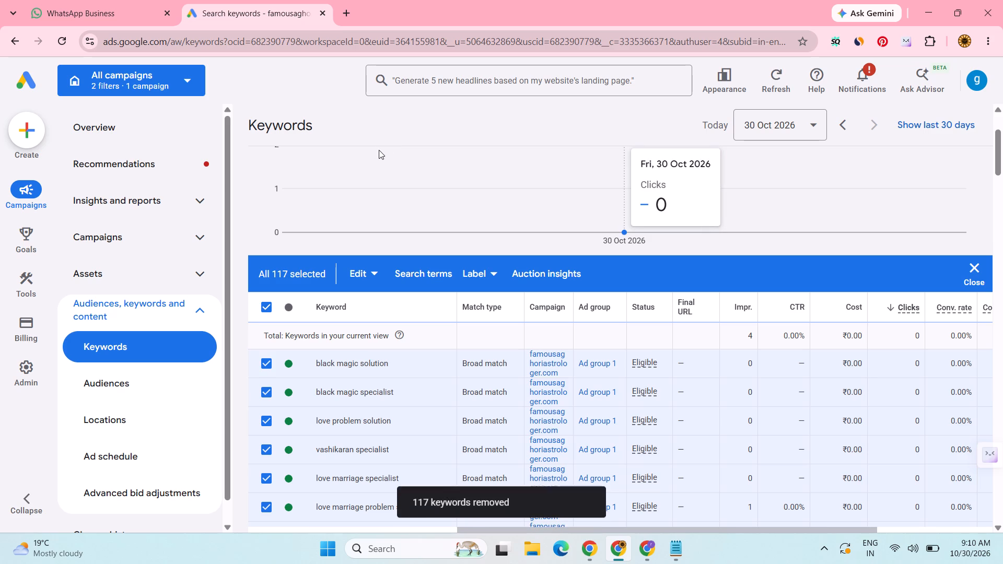
Add the copied keyword list to famousaghoriastrologer.com > Ad group 1, requesting a policy exception for the restricted keywords.
{"action": "left_click", "coordinate": [620, 357]}
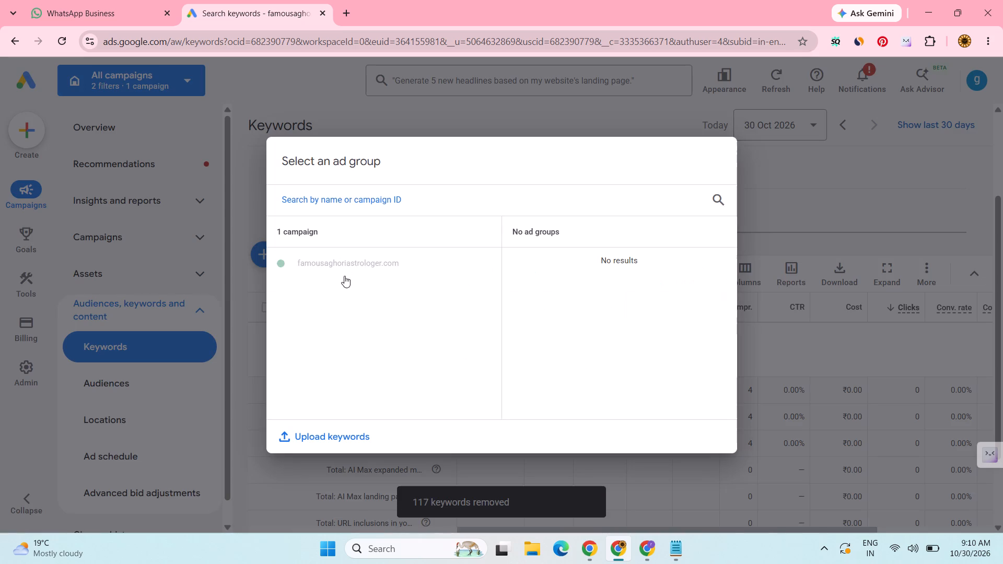
{"action": "left_click", "coordinate": [344, 269]}
{"action": "left_click", "coordinate": [566, 272]}
{"action": "left_click", "coordinate": [355, 406]}
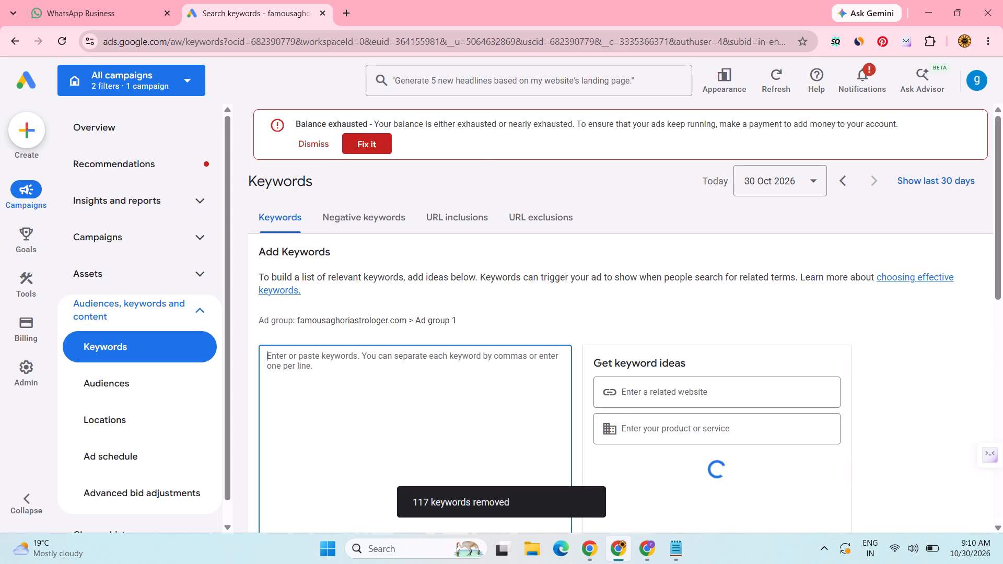
{"action": "right_click", "coordinate": [330, 422]}
{"action": "left_click", "coordinate": [390, 274]}
{"action": "scroll", "coordinate": [471, 268], "scroll_direction": "down", "scroll_amount": 4}
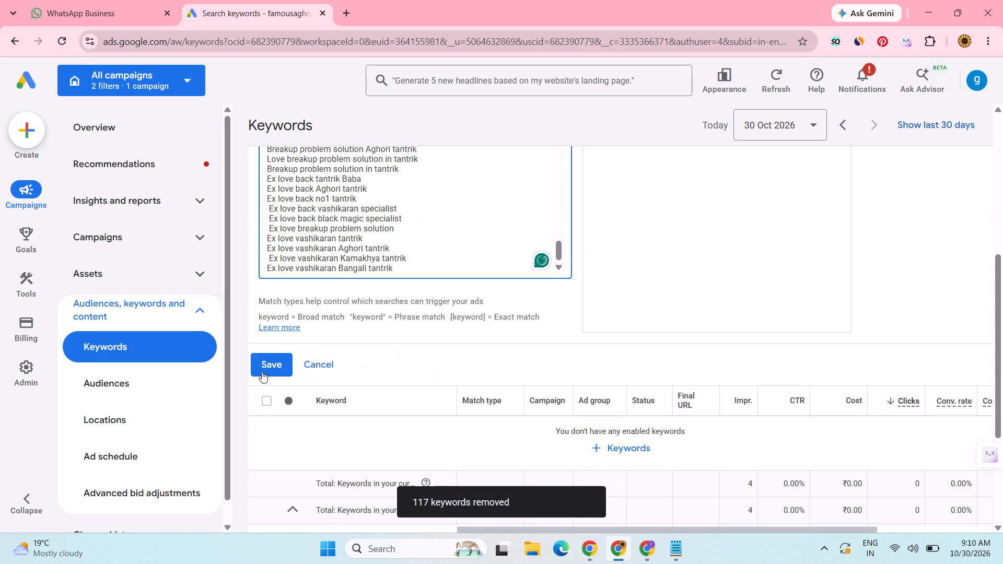
{"action": "left_click", "coordinate": [270, 360]}
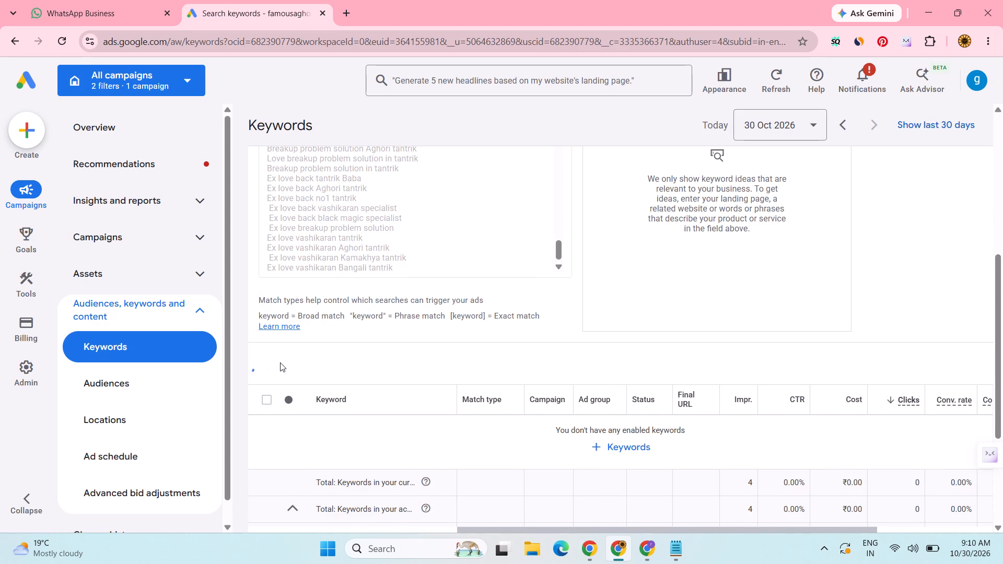
{"action": "scroll", "coordinate": [720, 249], "scroll_direction": "up", "scroll_amount": 3}
{"action": "left_click", "coordinate": [632, 299]}
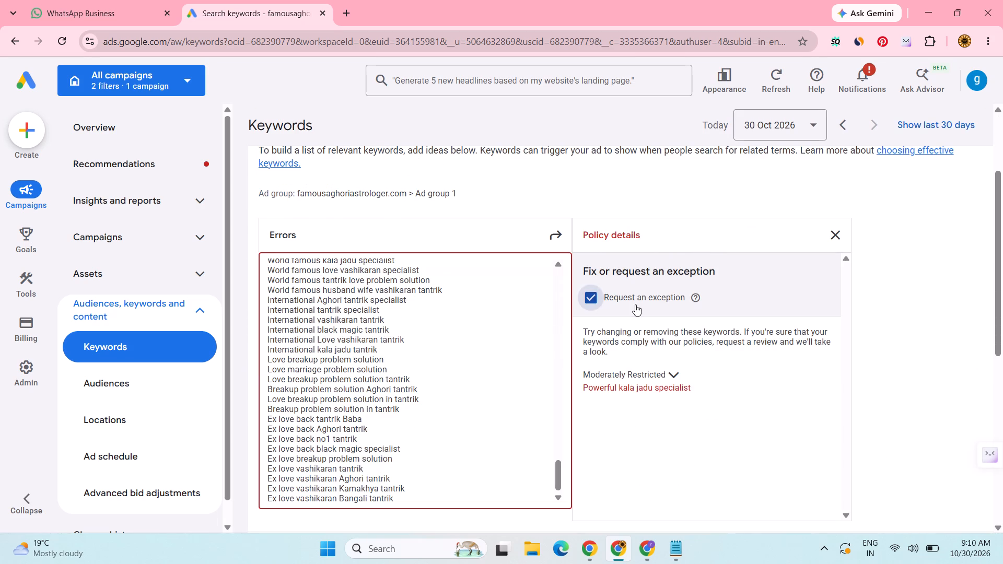
{"action": "scroll", "coordinate": [600, 303], "scroll_direction": "down", "scroll_amount": 3}
{"action": "left_click", "coordinate": [261, 352]}
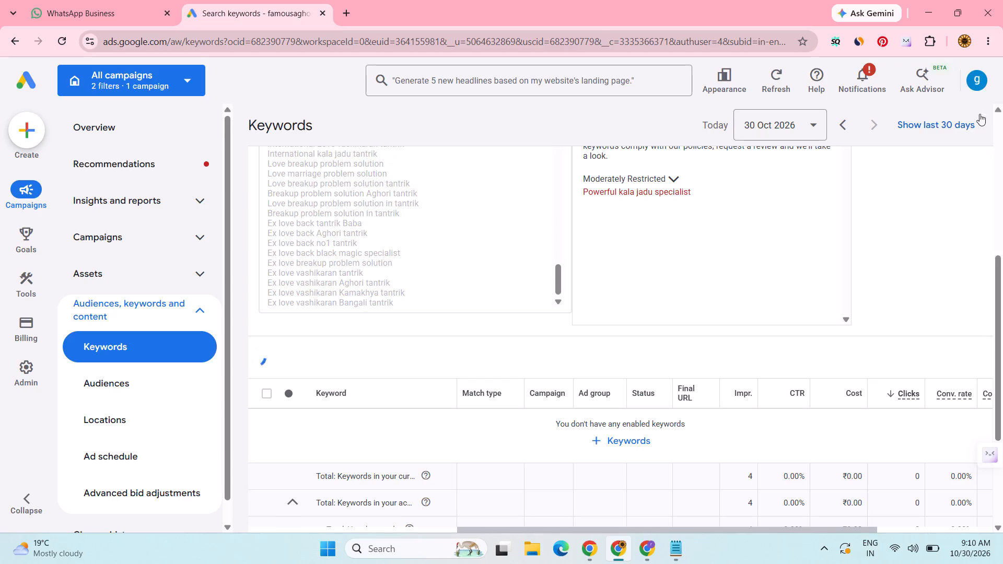
Dismiss the pending notifications in the famousaghoriastrologer.com account.
{"action": "left_click", "coordinate": [870, 80]}
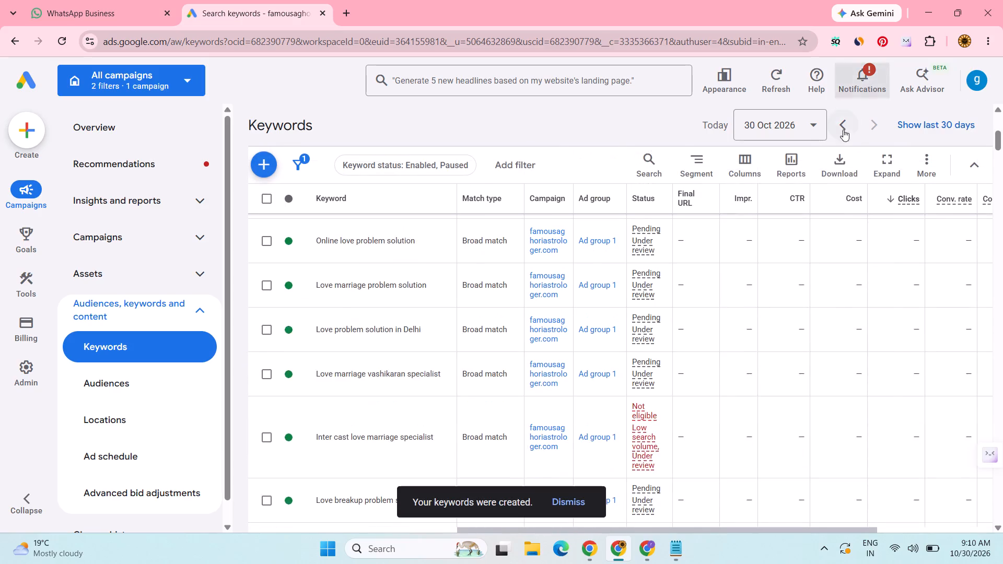
{"action": "left_click", "coordinate": [861, 156]}
{"action": "left_click", "coordinate": [865, 155]}
{"action": "left_click", "coordinate": [867, 153]}
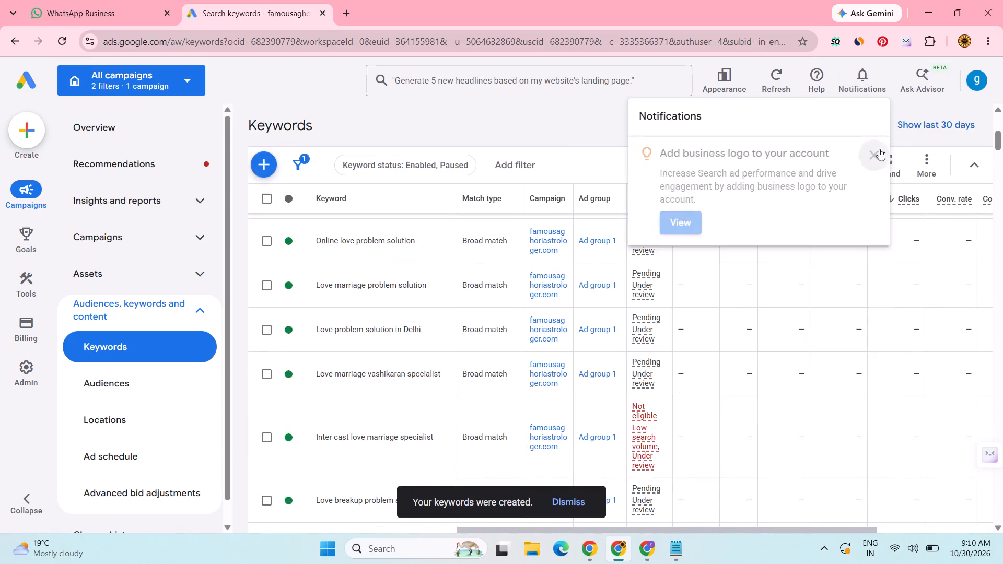
Open another account from further down the account list and mahakalimantra.com new in separate tabs, returning to the famousaghoriastrologer.com keywords.
{"action": "left_click", "coordinate": [967, 80]}
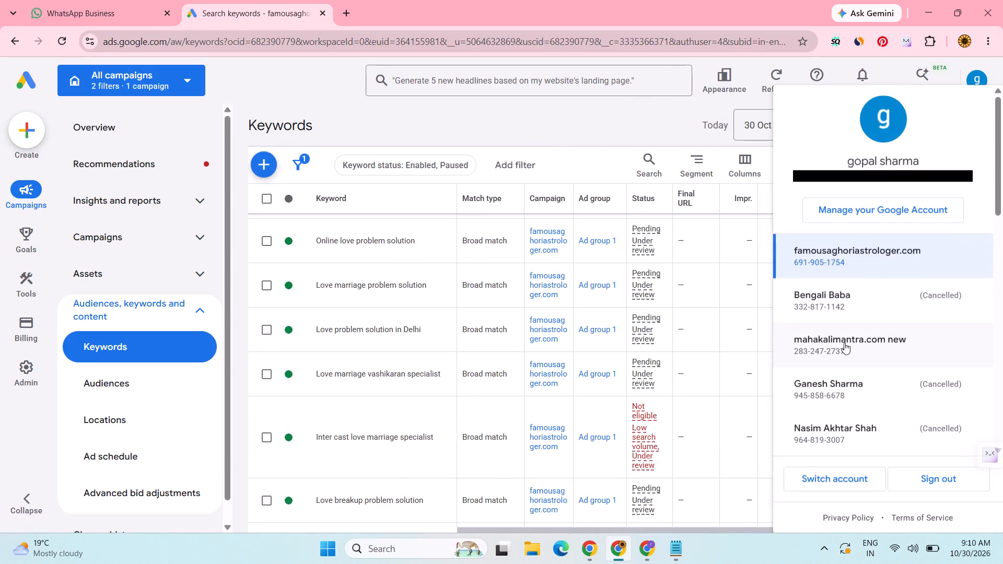
{"action": "scroll", "coordinate": [847, 336], "scroll_direction": "down", "scroll_amount": 2}
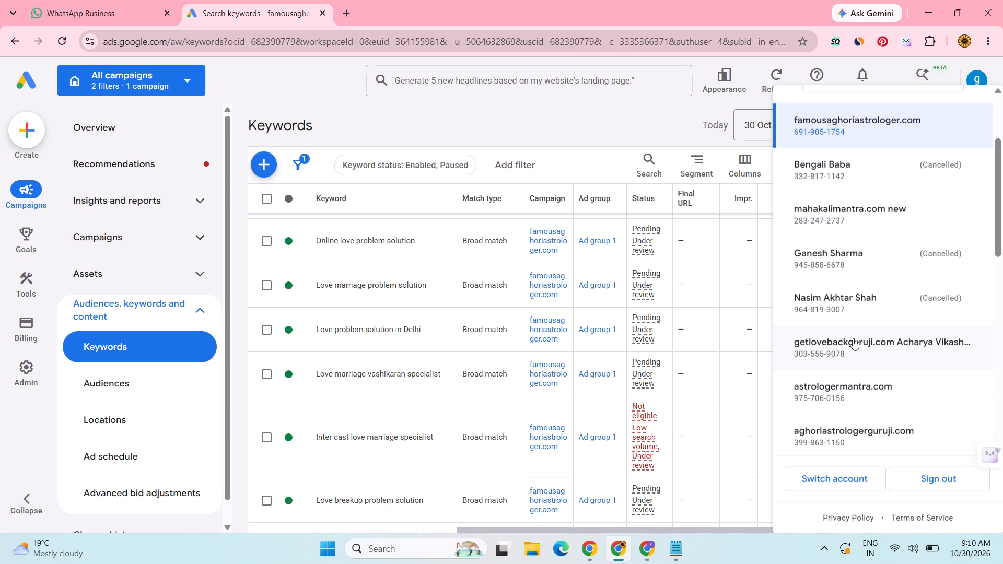
{"action": "scroll", "coordinate": [886, 354], "scroll_direction": "down", "scroll_amount": 1}
{"action": "left_click", "coordinate": [881, 368]}
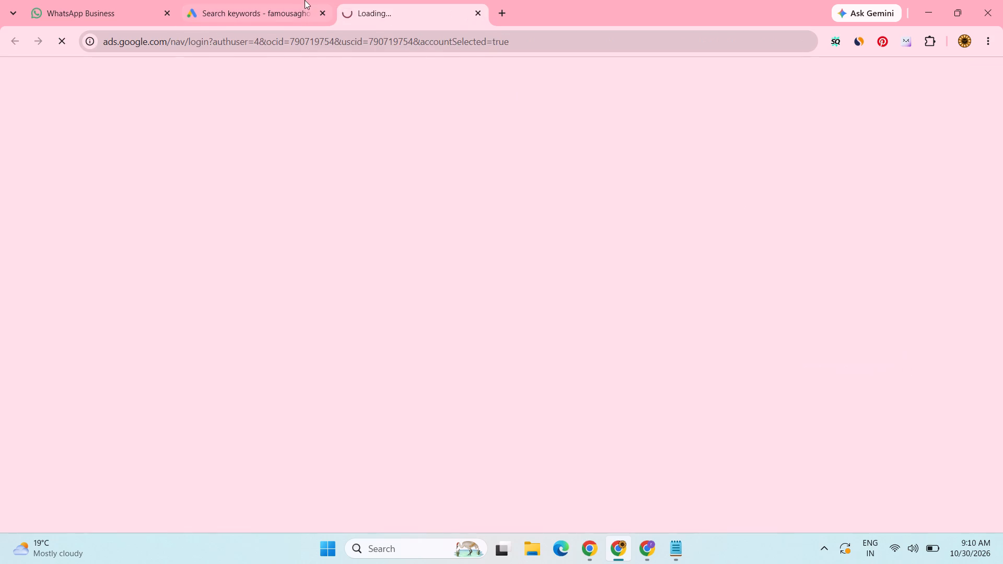
{"action": "left_click", "coordinate": [296, 0]}
{"action": "scroll", "coordinate": [862, 263], "scroll_direction": "up", "scroll_amount": 1}
{"action": "left_click", "coordinate": [873, 218]}
{"action": "left_click", "coordinate": [265, 0]}
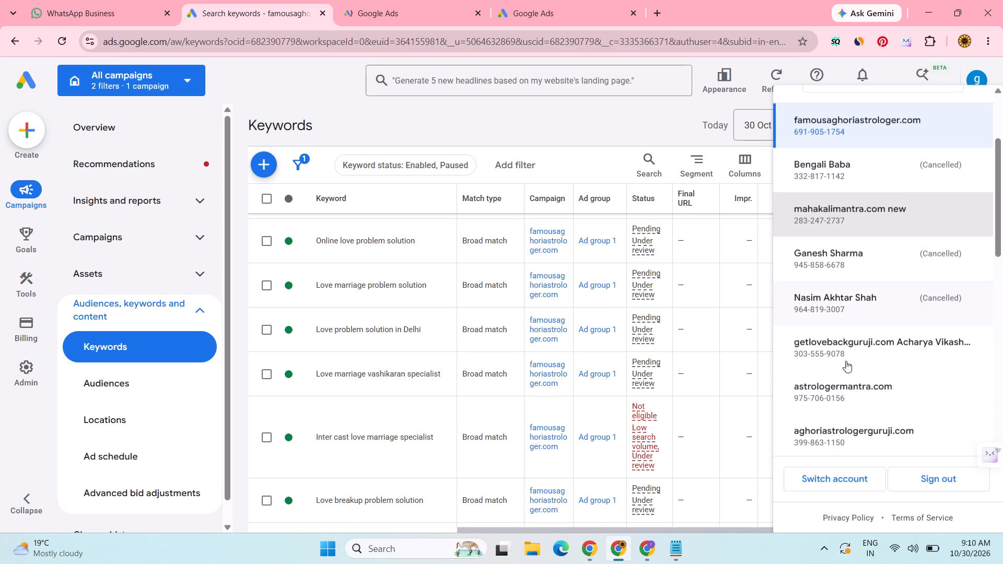
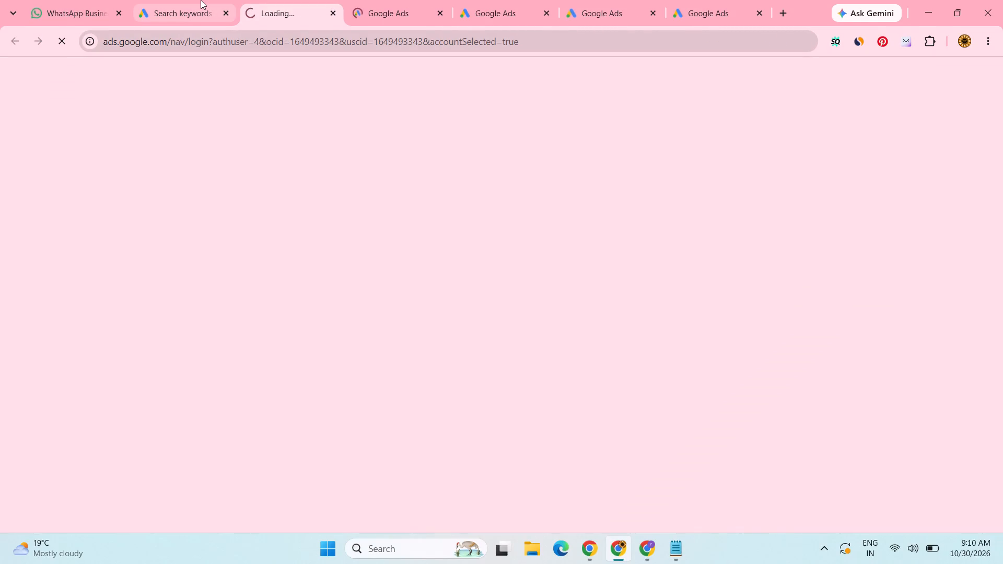
Return to the famousaghoriastrologer.com account, close its account list, go to its overview and close its tab.
{"action": "left_click", "coordinate": [187, 4]}
{"action": "scroll", "coordinate": [999, 359], "scroll_direction": "down", "scroll_amount": 5}
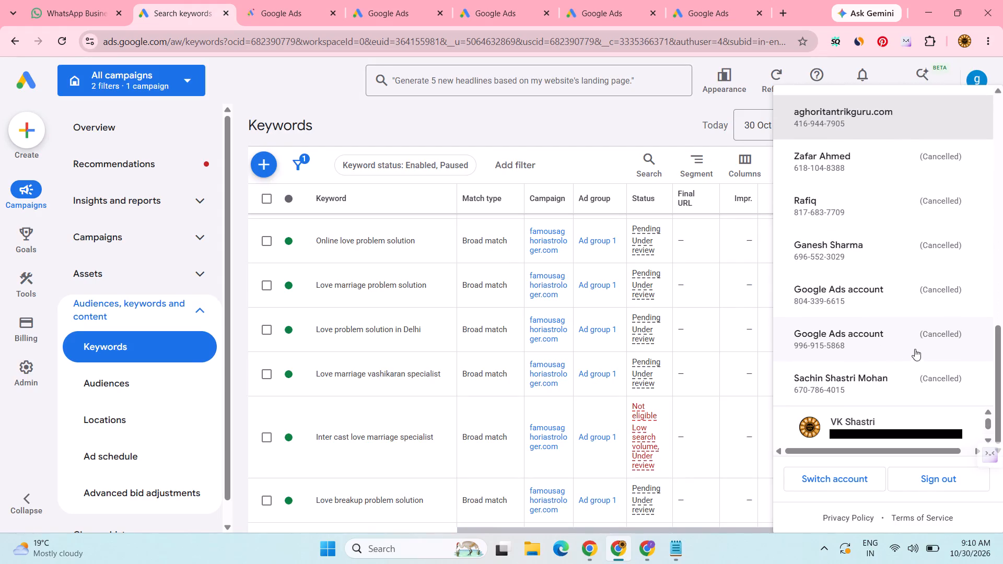
{"action": "left_click", "coordinate": [482, 125]}
{"action": "scroll", "coordinate": [800, 173], "scroll_direction": "up", "scroll_amount": 6}
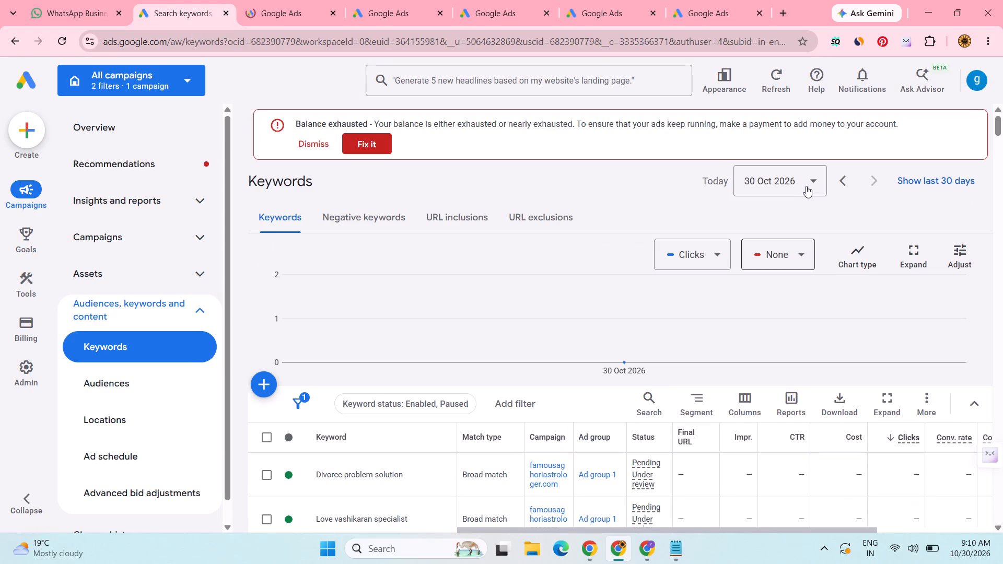
{"action": "left_click", "coordinate": [21, 84]}
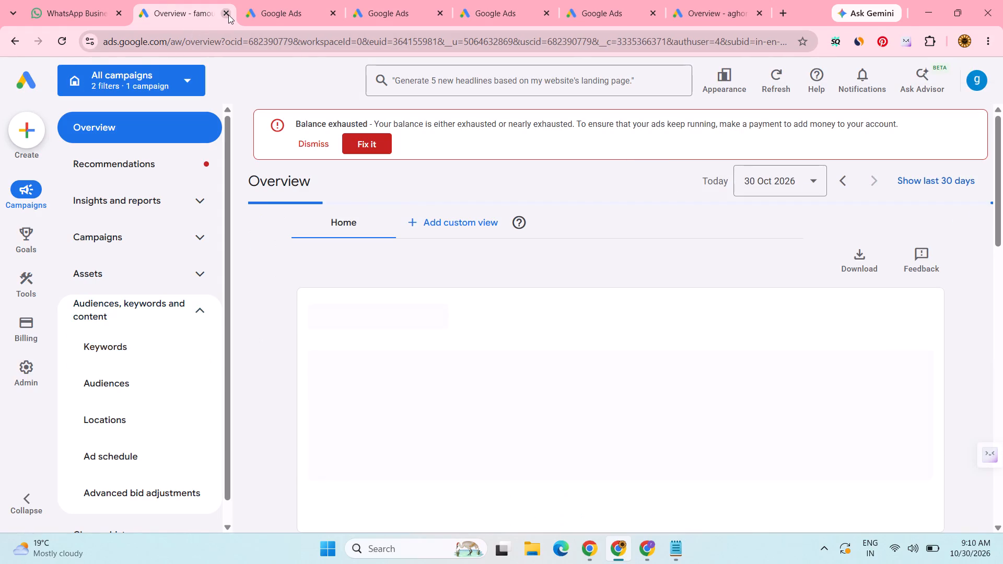
{"action": "left_click", "coordinate": [228, 15]}
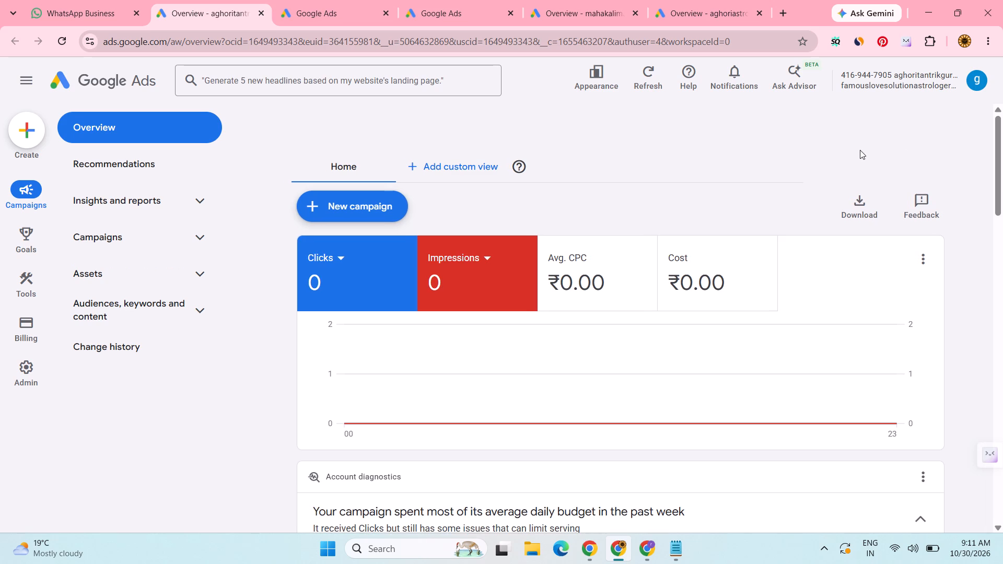
Review the aghoritantrikguru.com overview for 29 Oct 2026 and look at the second account notice.
{"action": "left_click", "coordinate": [837, 125]}
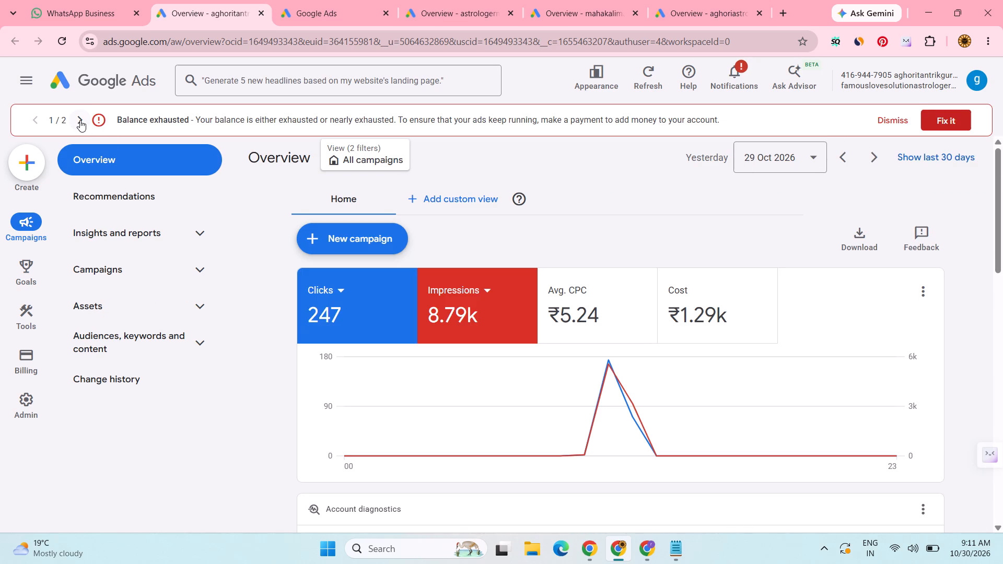
{"action": "left_click", "coordinate": [80, 120]}
Select all keywords in the aghoritantrikguru.com account and permanently remove them.
{"action": "left_click", "coordinate": [139, 337]}
{"action": "left_click", "coordinate": [138, 384]}
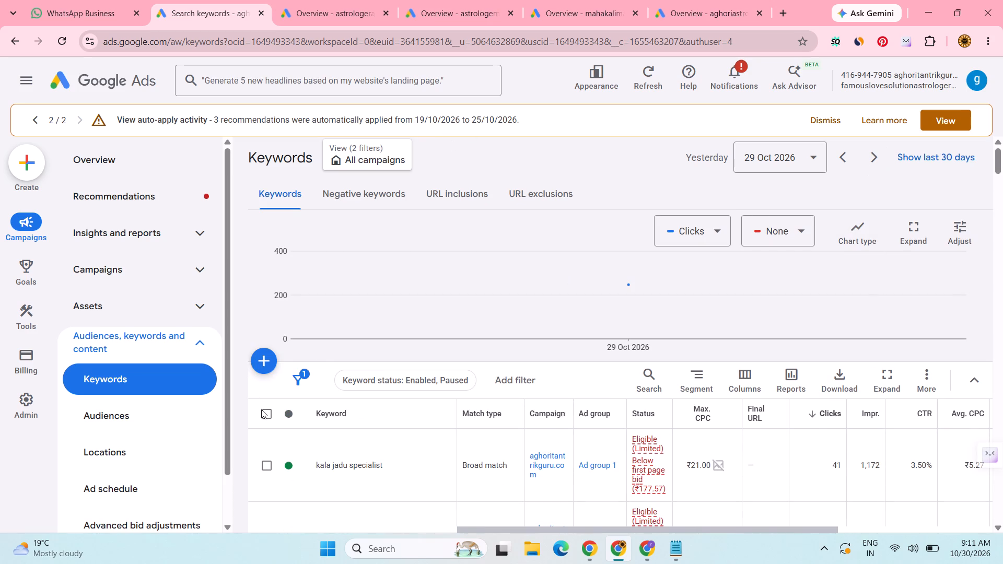
{"action": "left_click", "coordinate": [267, 410]}
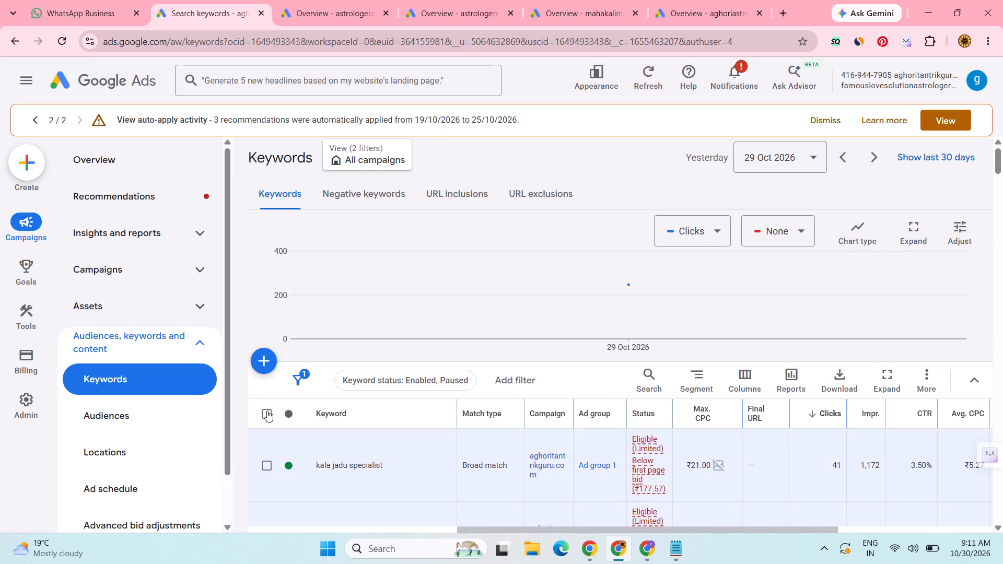
{"action": "left_click", "coordinate": [382, 372]}
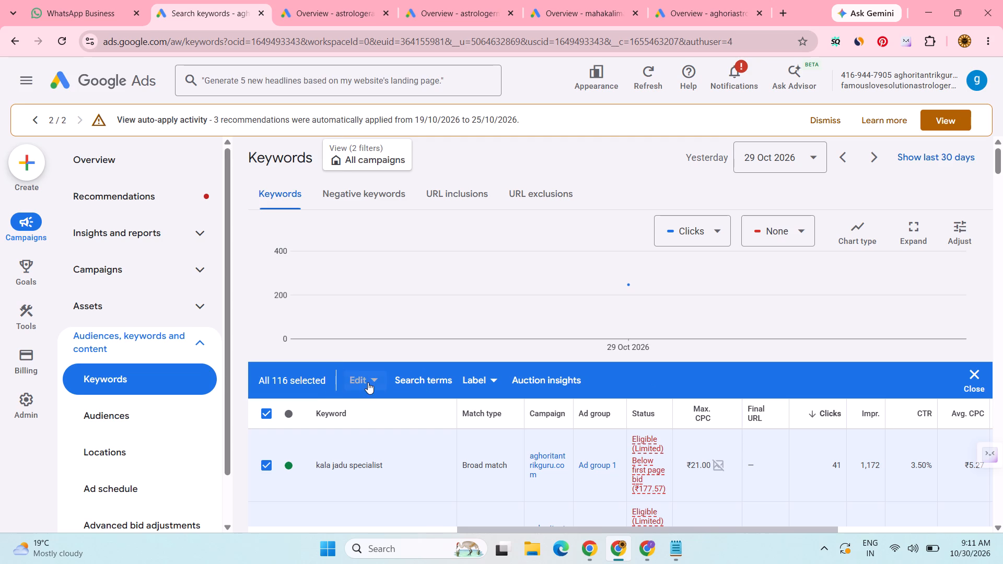
{"action": "left_click", "coordinate": [368, 382]}
{"action": "left_click", "coordinate": [275, 247]}
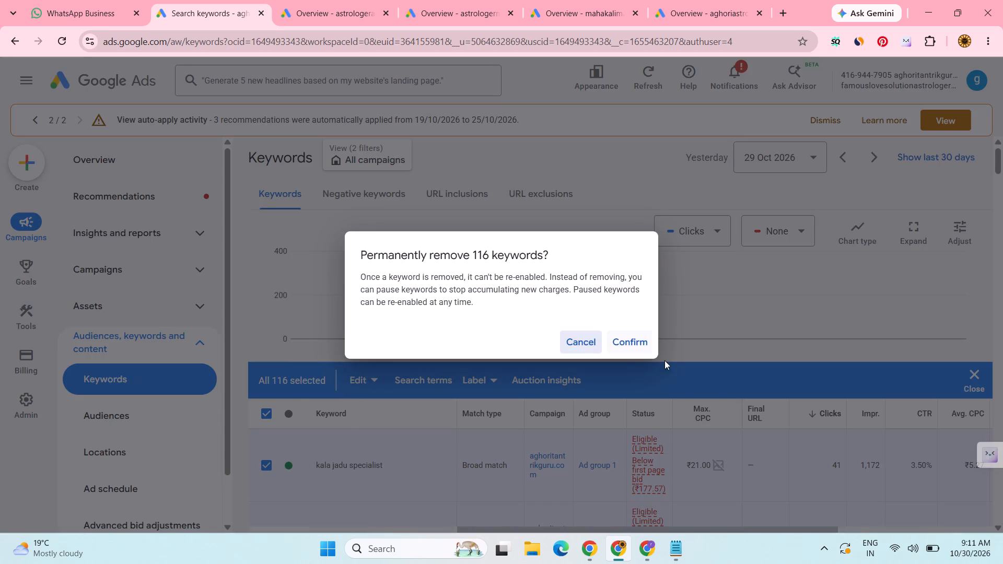
{"action": "left_click", "coordinate": [650, 340]}
{"action": "scroll", "coordinate": [756, 356], "scroll_direction": "down", "scroll_amount": 5}
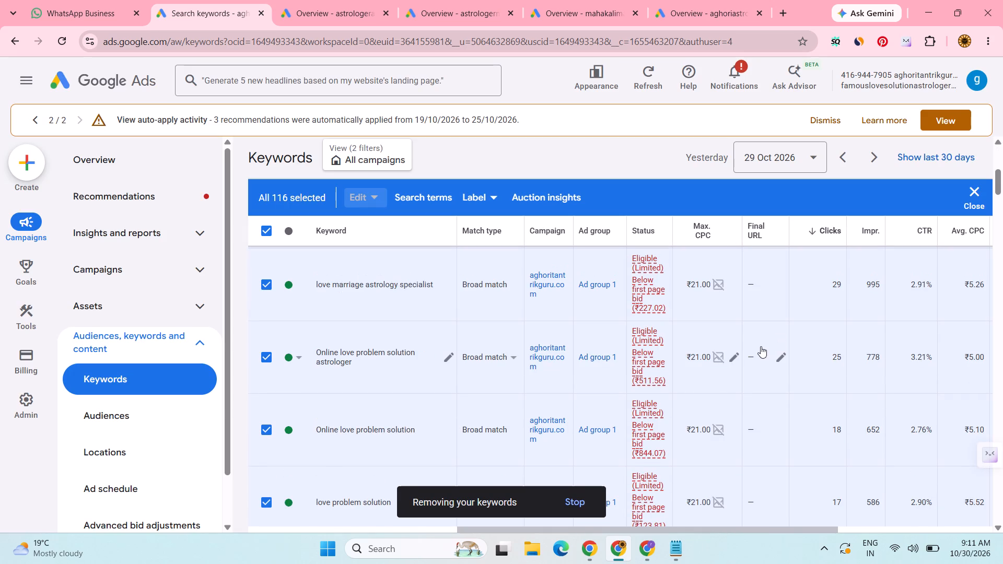
{"action": "scroll", "coordinate": [783, 358], "scroll_direction": "up", "scroll_amount": 2}
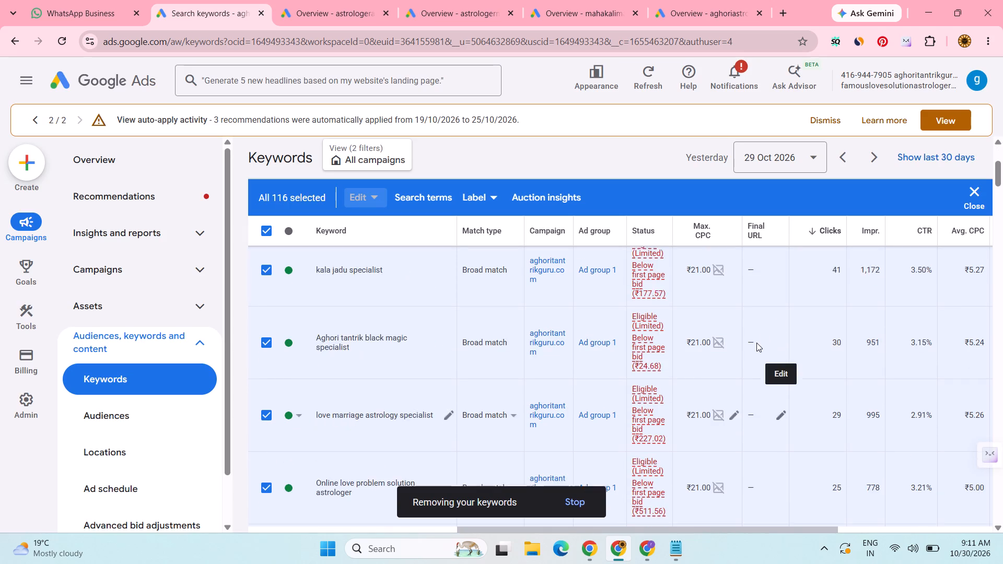
{"action": "scroll", "coordinate": [756, 343], "scroll_direction": "up", "scroll_amount": 1}
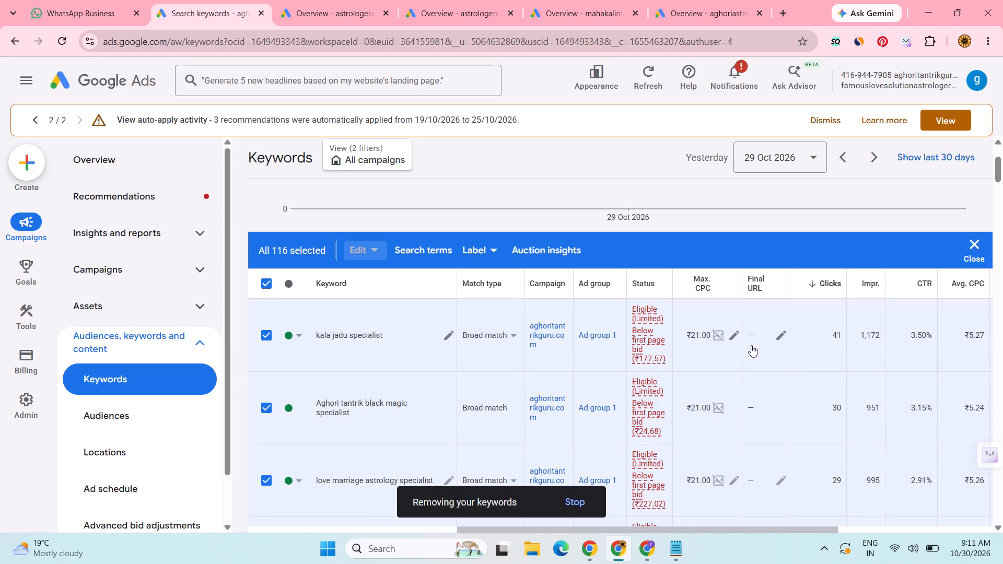
Dismiss the "Optimize campaigns with new recommendations" notification in the aghoritantrikguru.com account.
{"action": "left_click", "coordinate": [741, 62]}
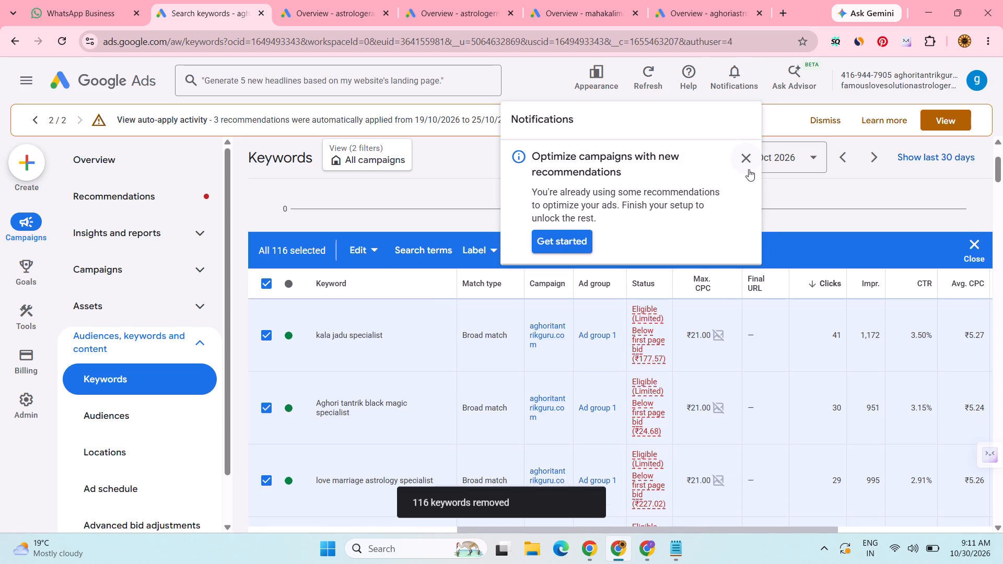
{"action": "left_click", "coordinate": [748, 165]}
{"action": "left_click", "coordinate": [346, 115]}
Add the copied keyword list to aghoritantrikguru.com > Ad group 1, requesting a policy exception for the restricted keywords.
{"action": "left_click", "coordinate": [637, 324]}
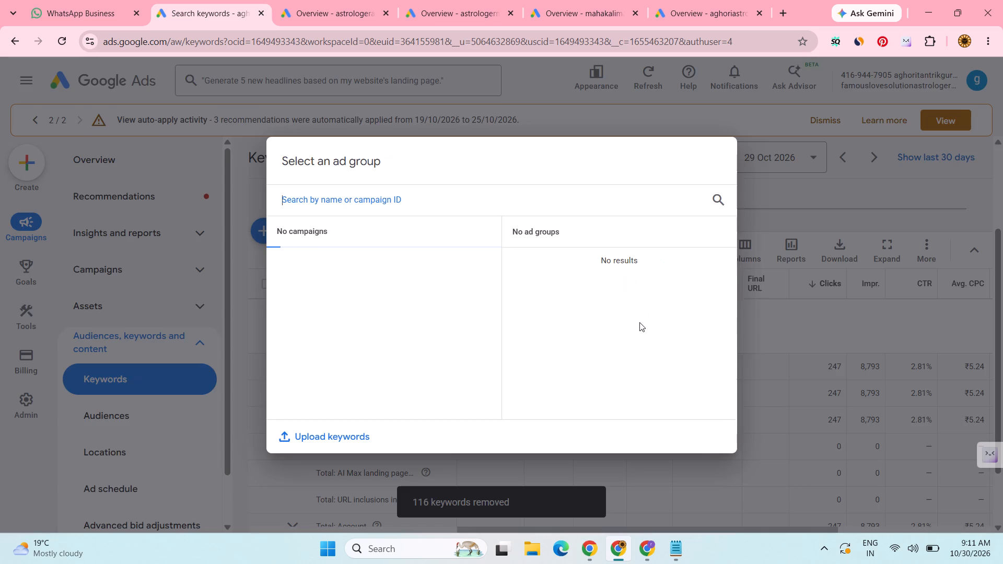
{"action": "left_click", "coordinate": [335, 271]}
{"action": "left_click", "coordinate": [587, 268]}
{"action": "right_click", "coordinate": [297, 423]}
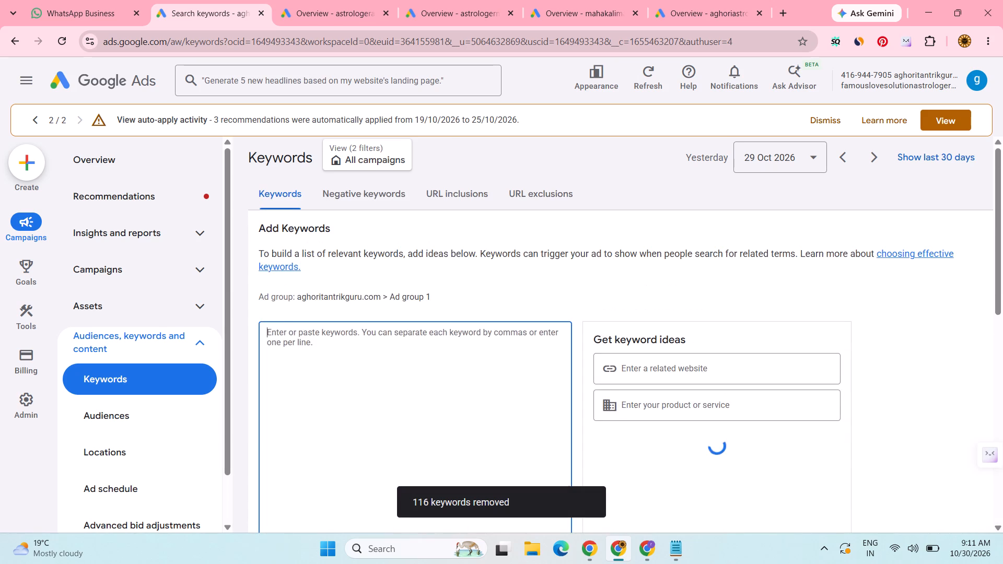
{"action": "left_click", "coordinate": [346, 268]}
{"action": "scroll", "coordinate": [392, 268], "scroll_direction": "down", "scroll_amount": 3}
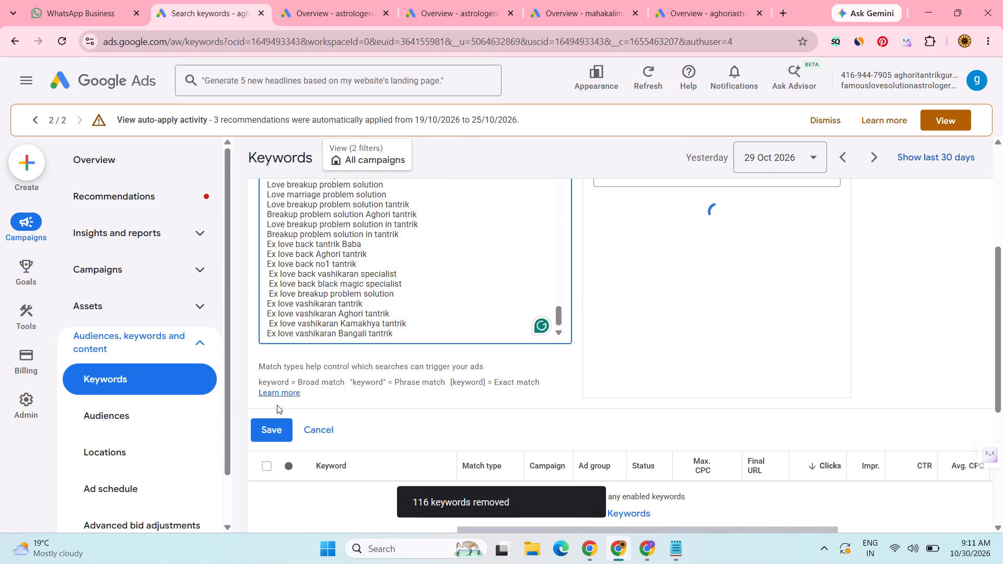
{"action": "left_click", "coordinate": [276, 413]}
{"action": "left_click", "coordinate": [276, 424]}
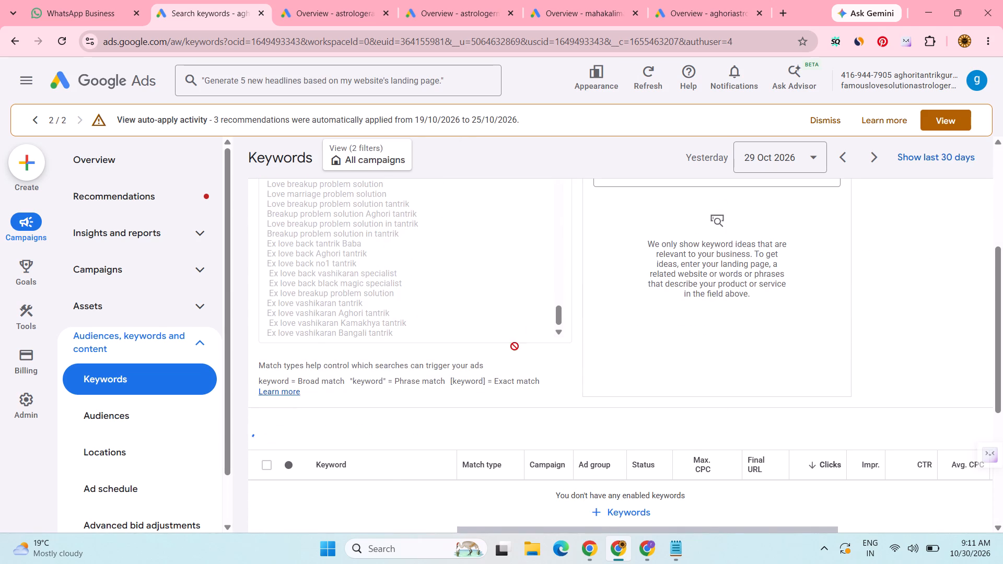
{"action": "scroll", "coordinate": [759, 271], "scroll_direction": "up", "scroll_amount": 2}
{"action": "left_click", "coordinate": [664, 295]}
{"action": "scroll", "coordinate": [573, 330], "scroll_direction": "down", "scroll_amount": 4}
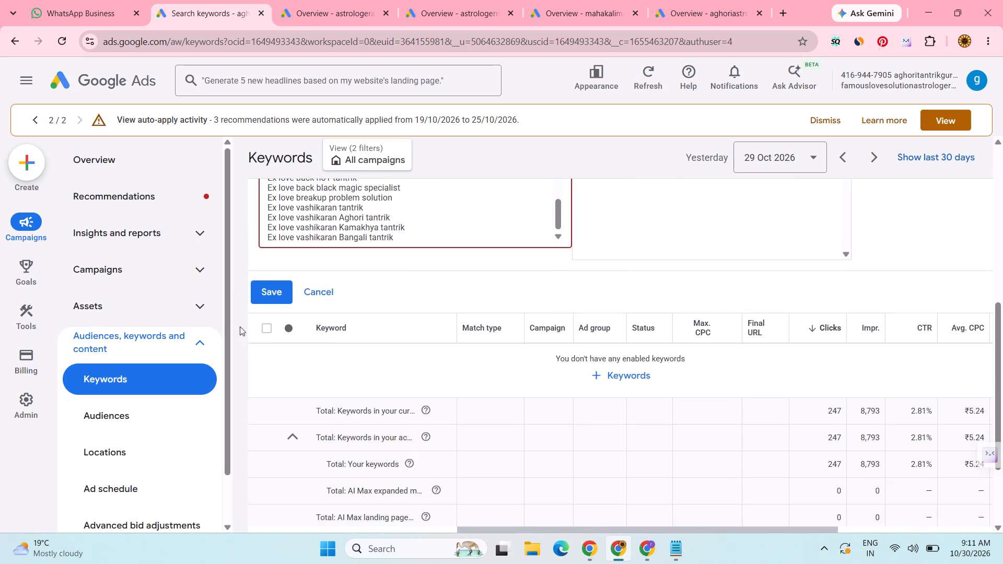
{"action": "left_click", "coordinate": [269, 309]}
{"action": "left_click", "coordinate": [272, 300]}
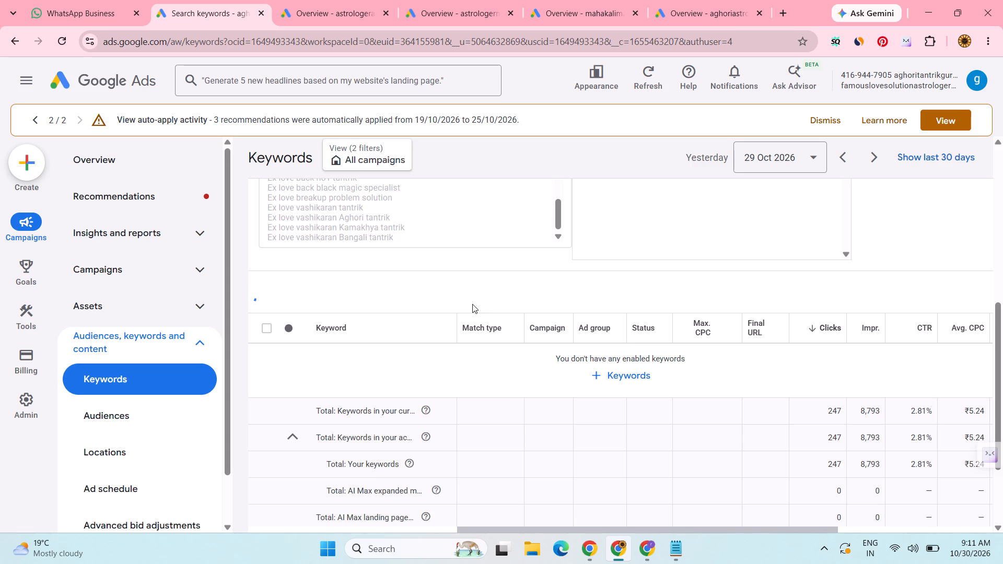
{"action": "scroll", "coordinate": [556, 316], "scroll_direction": "up", "scroll_amount": 3}
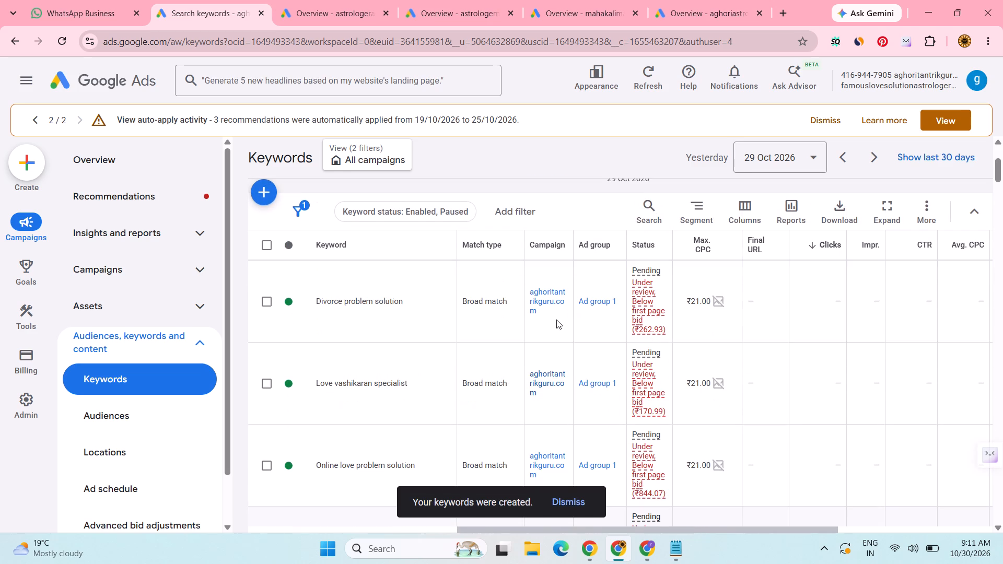
Check the ad groups of the aghoritantrikguru.com account and close its tab.
{"action": "left_click", "coordinate": [140, 274]}
{"action": "left_click", "coordinate": [129, 342]}
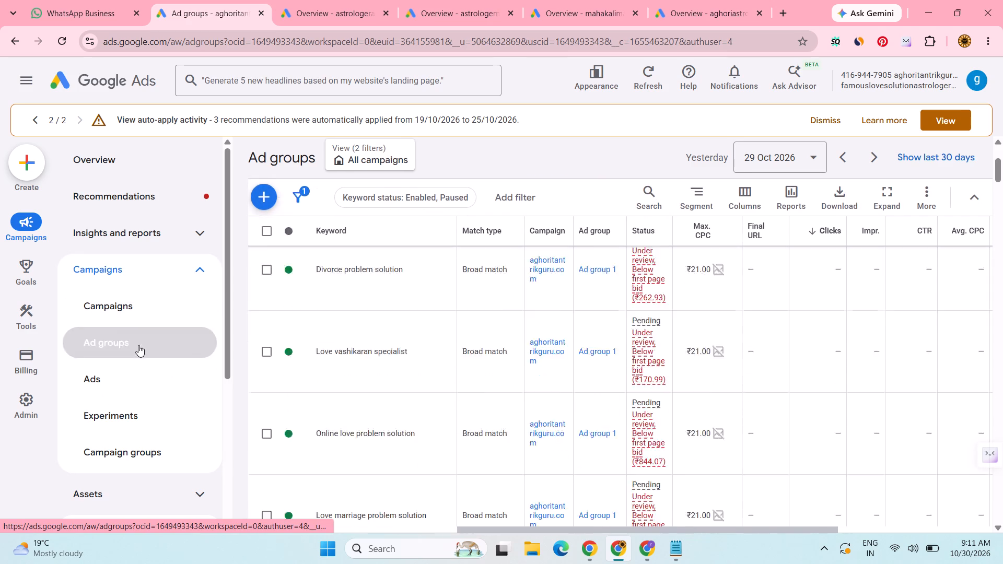
{"action": "scroll", "coordinate": [660, 319], "scroll_direction": "down", "scroll_amount": 3}
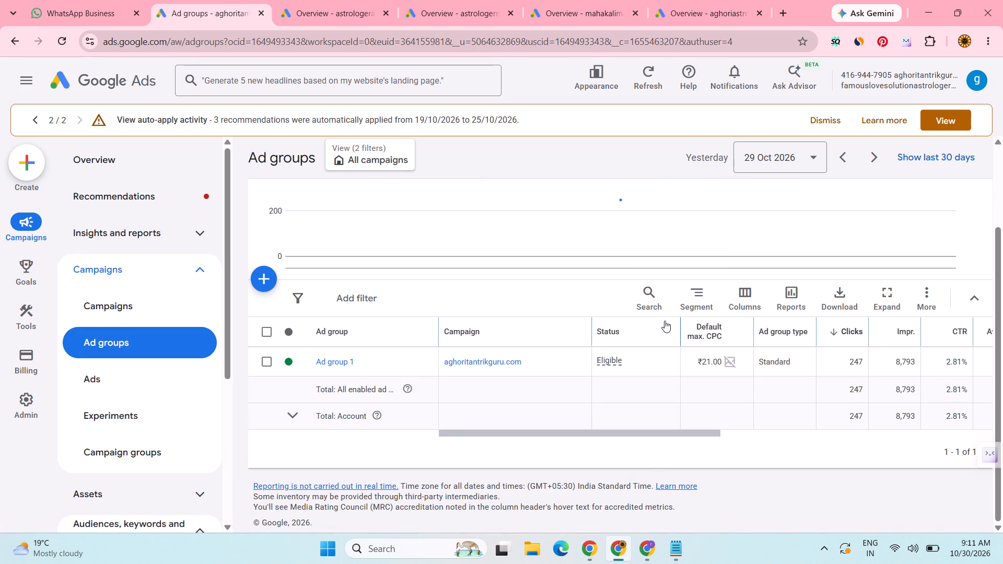
{"action": "left_click", "coordinate": [261, 16]}
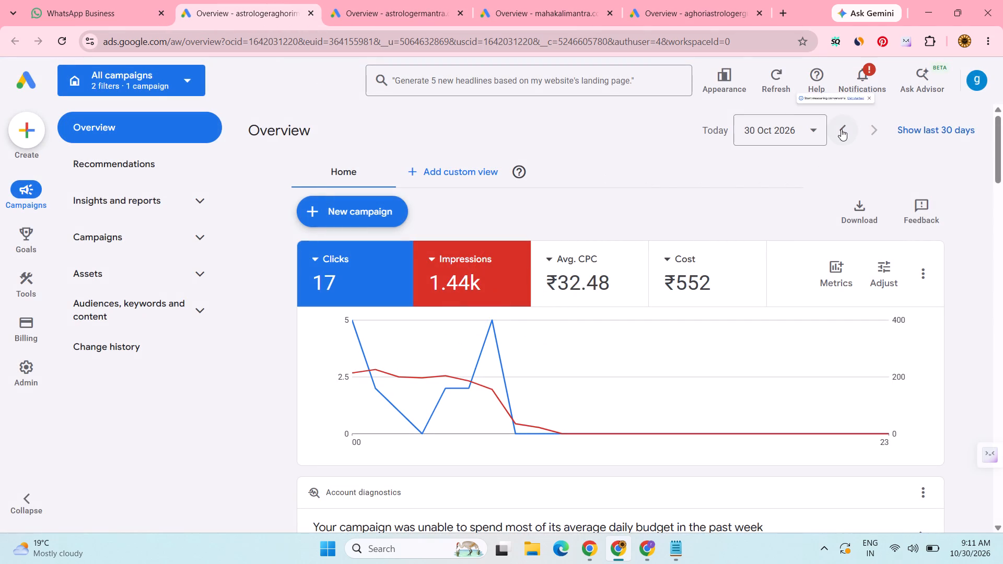
Compare the next account's overview figures for 29 Oct 2026 with those for 30 Oct 2026.
{"action": "left_click", "coordinate": [841, 130]}
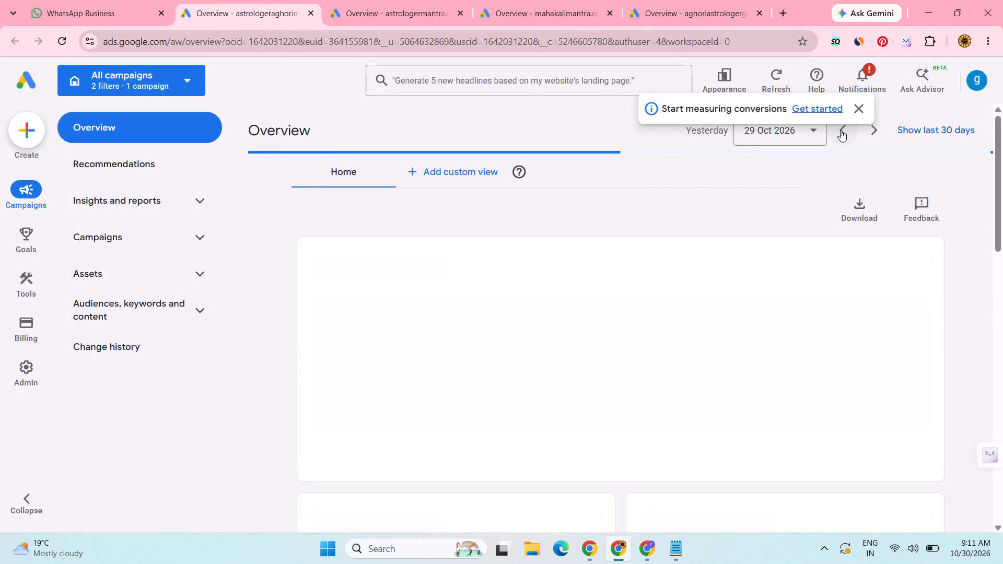
{"action": "left_click", "coordinate": [874, 135]}
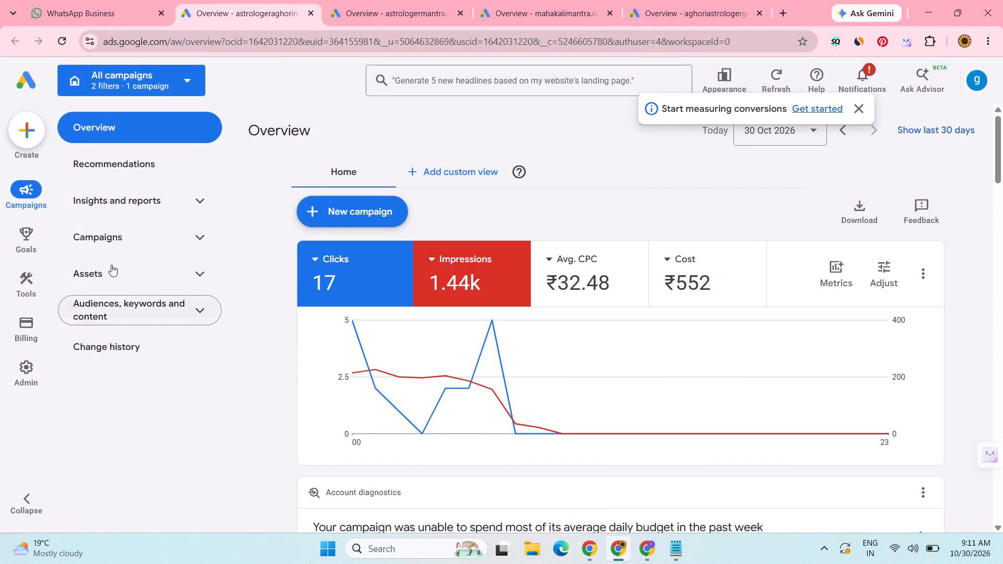
Open this account's campaigns list and dismiss the "Start measuring conversions" notification.
{"action": "left_click", "coordinate": [177, 235]}
{"action": "left_click", "coordinate": [103, 277]}
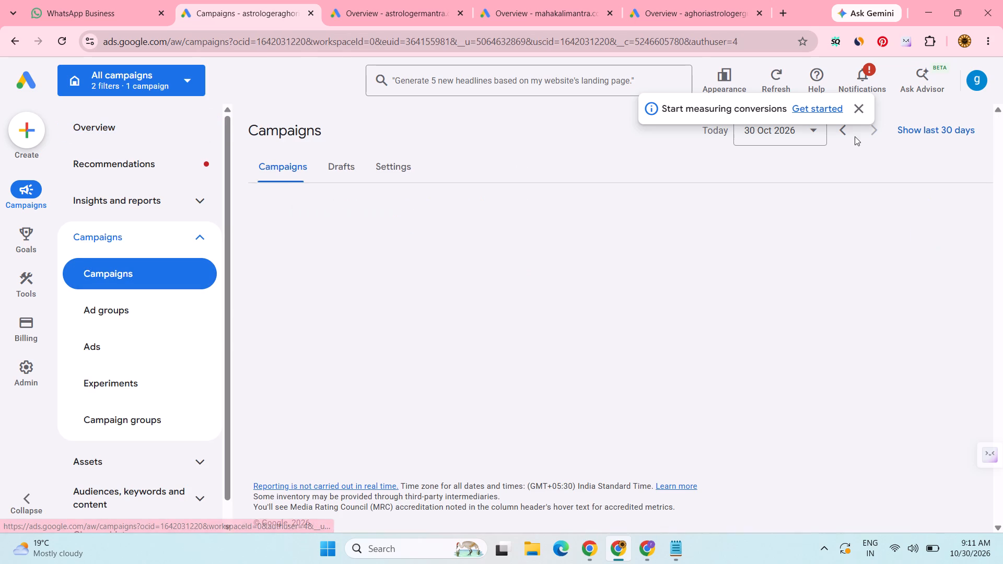
{"action": "left_click", "coordinate": [864, 66]}
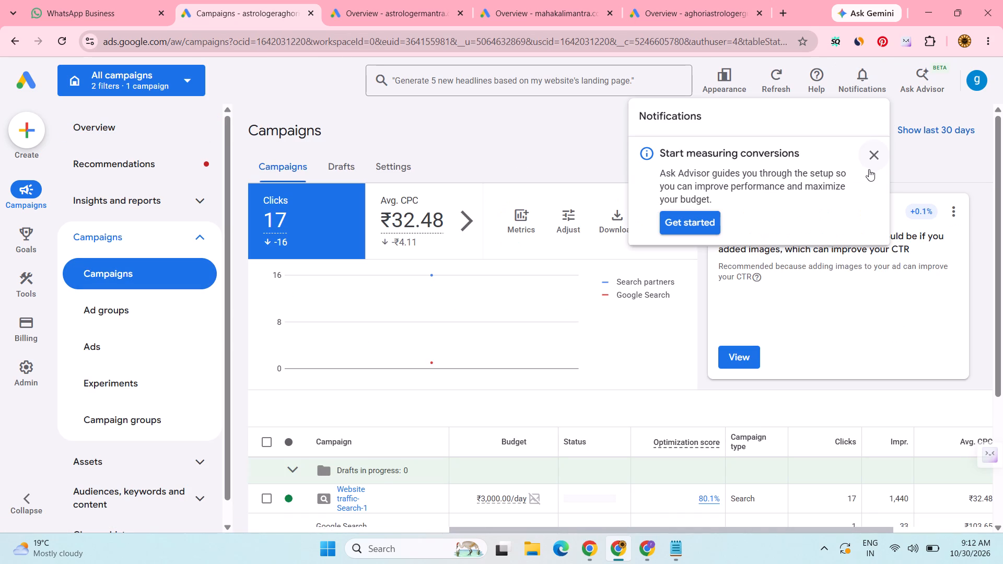
{"action": "left_click", "coordinate": [873, 155]}
{"action": "left_click", "coordinate": [522, 166]}
Examine the Google Search and Search partners figures of campaign Website traffic-Search-1 for 30 Oct and 29 Oct 2026.
{"action": "scroll", "coordinate": [547, 237], "scroll_direction": "down", "scroll_amount": 4}
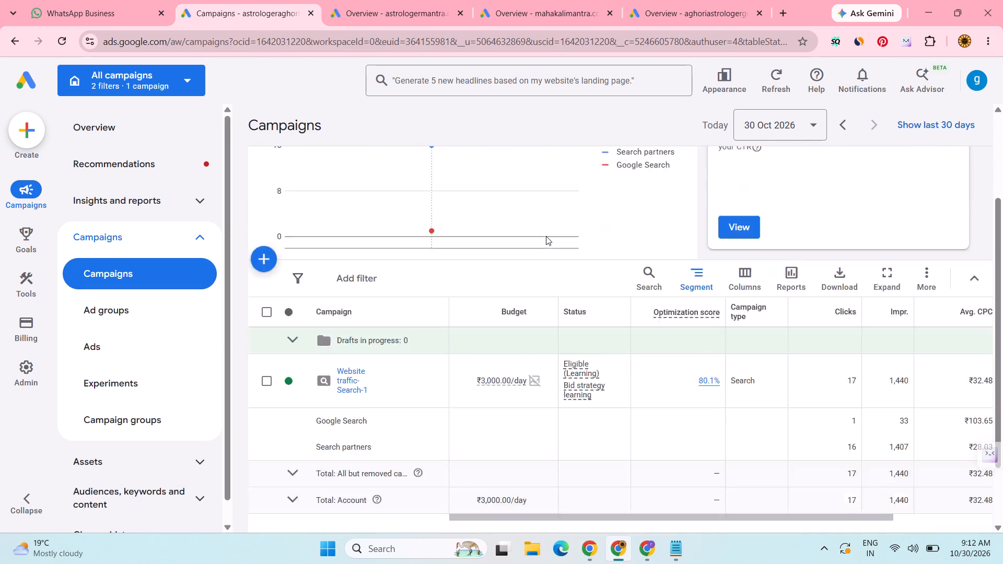
{"action": "left_click_drag", "start_coordinate": [624, 432], "coordinate": [811, 427]}
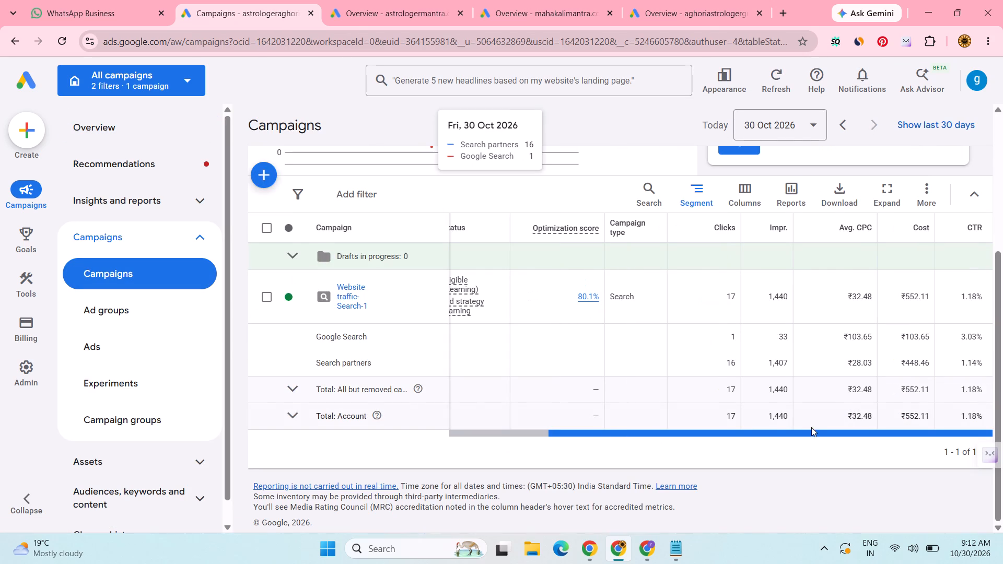
{"action": "left_click_drag", "start_coordinate": [811, 427], "coordinate": [817, 430]}
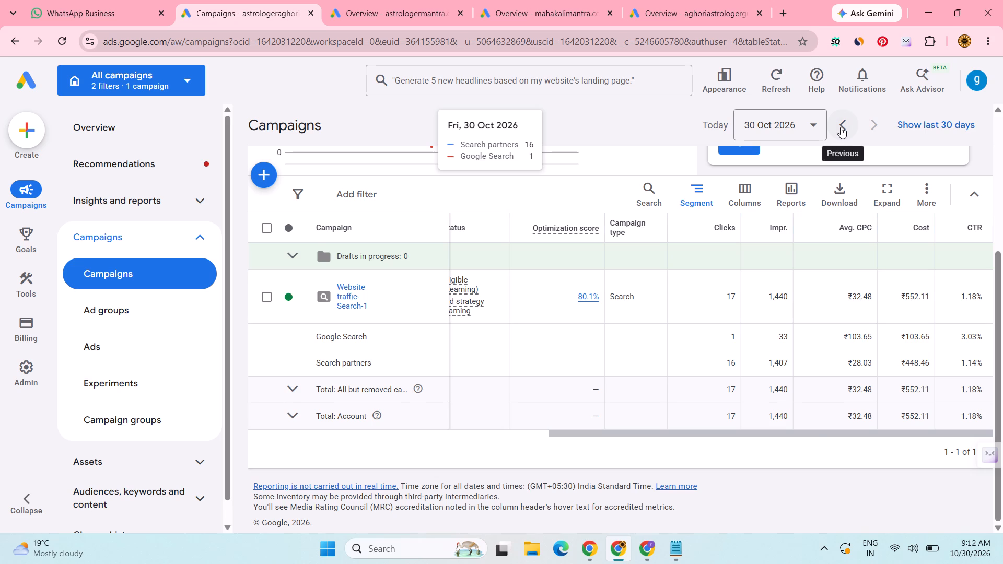
{"action": "left_click", "coordinate": [841, 127]}
{"action": "scroll", "coordinate": [829, 475], "scroll_direction": "down", "scroll_amount": 3}
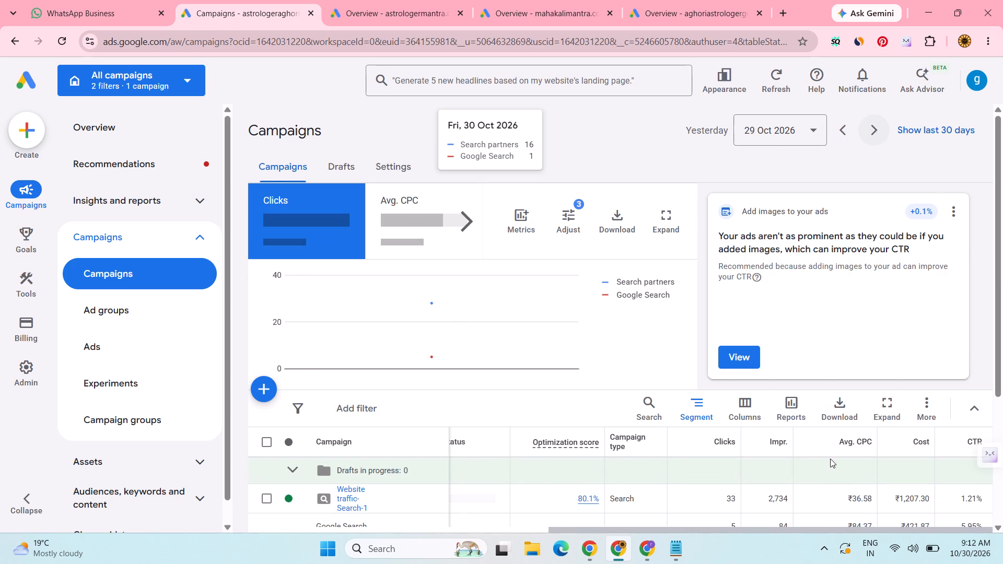
{"action": "left_click", "coordinate": [878, 124]}
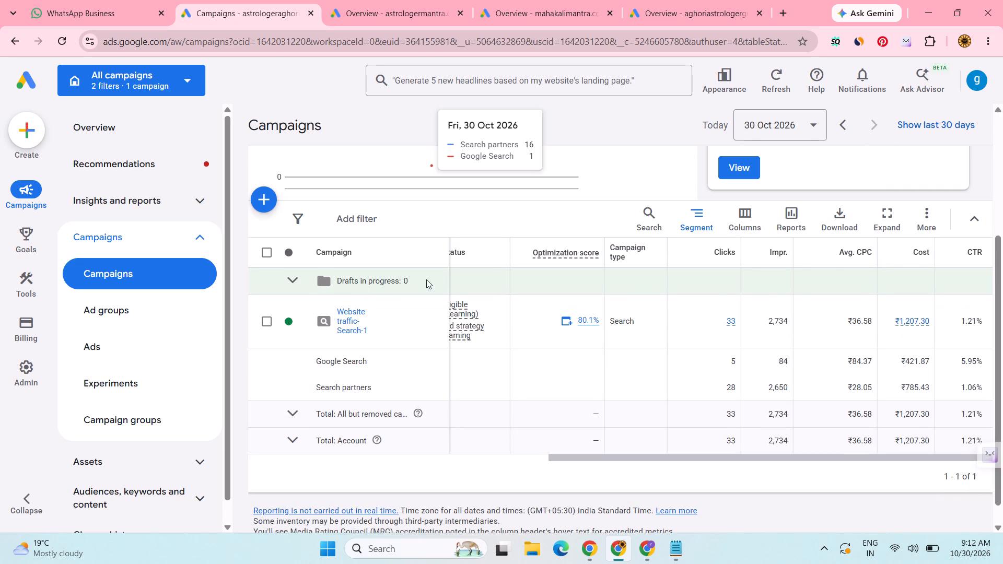
Open the Website traffic-Search-1 campaign and bring up its keywords list.
{"action": "scroll", "coordinate": [347, 450], "scroll_direction": "down", "scroll_amount": 3}
{"action": "left_click", "coordinate": [342, 311]}
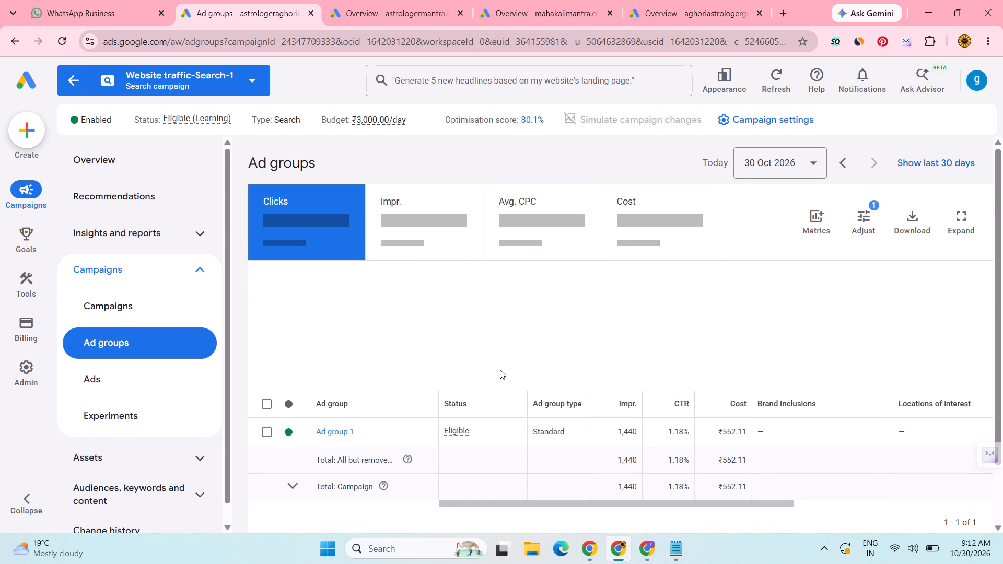
{"action": "scroll", "coordinate": [504, 371], "scroll_direction": "down", "scroll_amount": 2}
{"action": "scroll", "coordinate": [185, 481], "scroll_direction": "down", "scroll_amount": 3}
{"action": "left_click", "coordinate": [159, 482]}
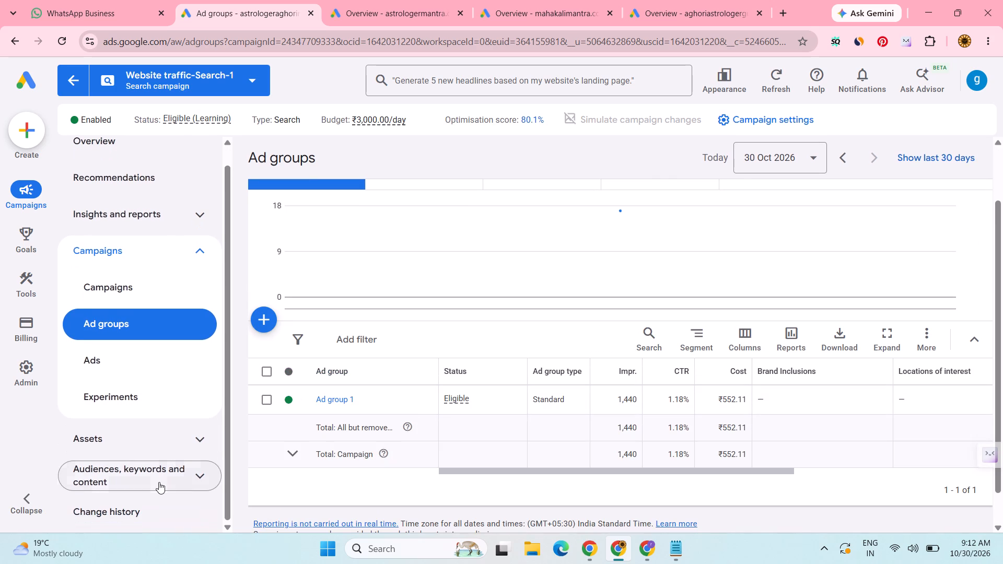
{"action": "scroll", "coordinate": [165, 477], "scroll_direction": "down", "scroll_amount": 3}
{"action": "left_click", "coordinate": [120, 331]}
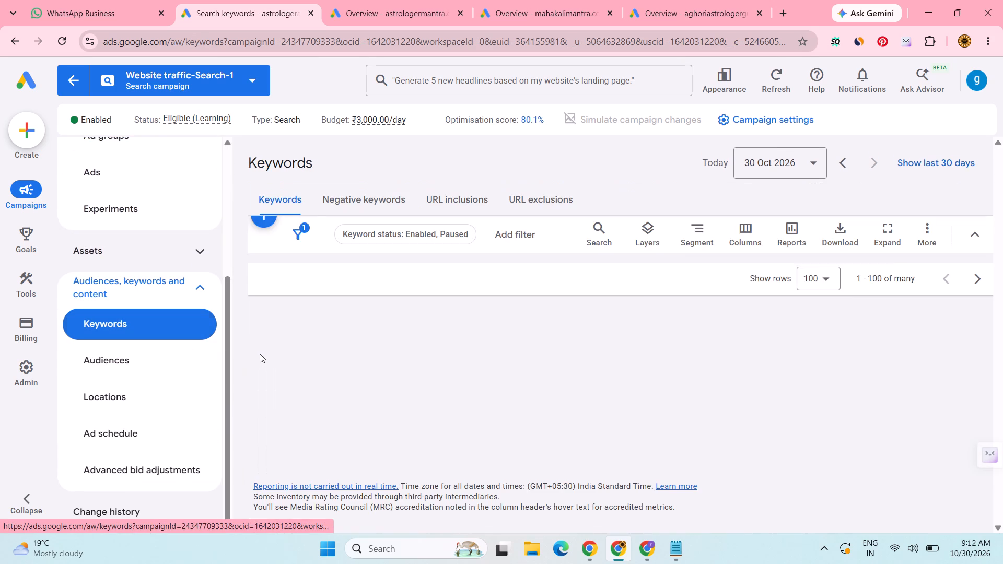
Select all keywords in the Website traffic-Search-1 campaign, including those beyond the first page, and remove them.
{"action": "scroll", "coordinate": [493, 339], "scroll_direction": "down", "scroll_amount": 3}
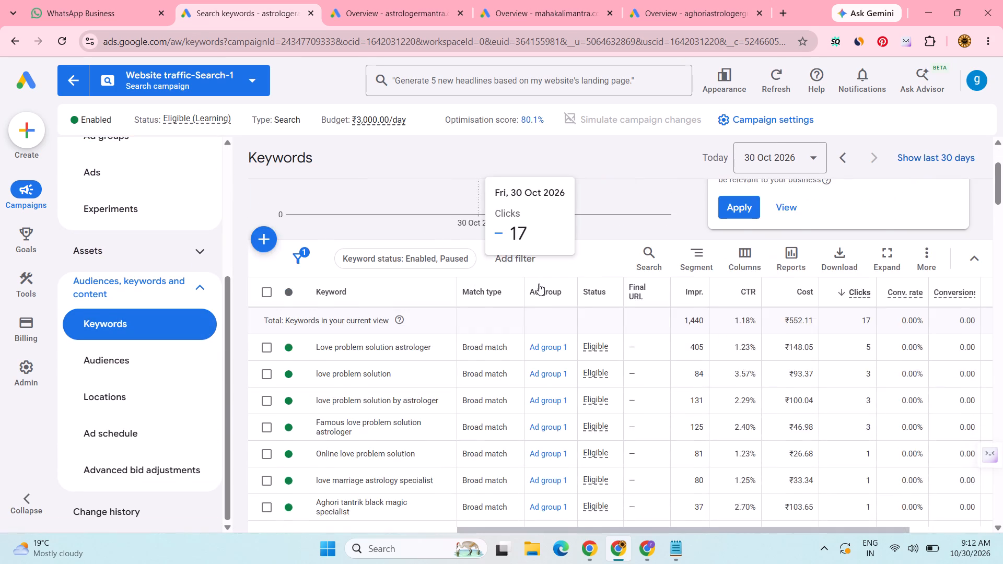
{"action": "left_click", "coordinate": [270, 222]}
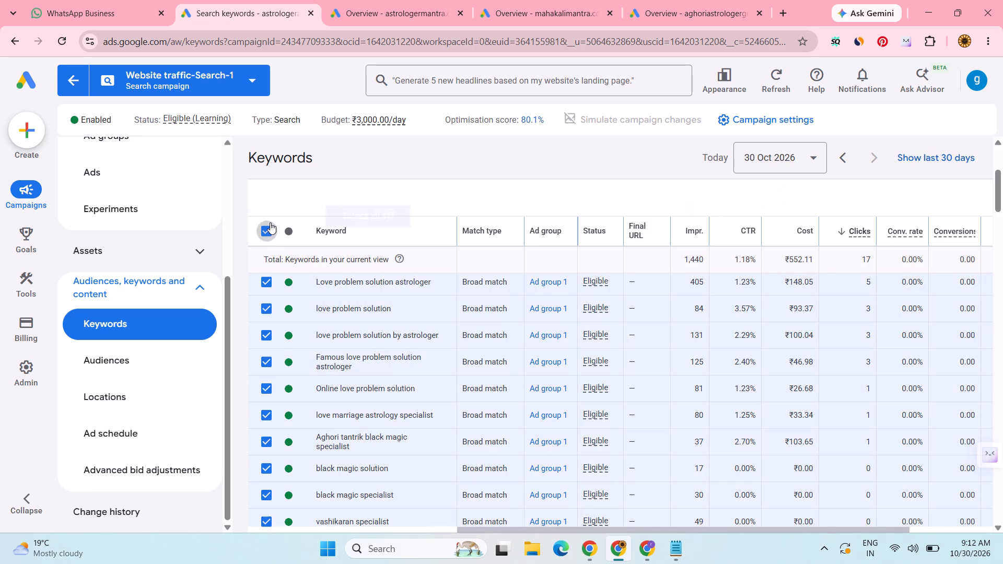
{"action": "left_click", "coordinate": [404, 196]}
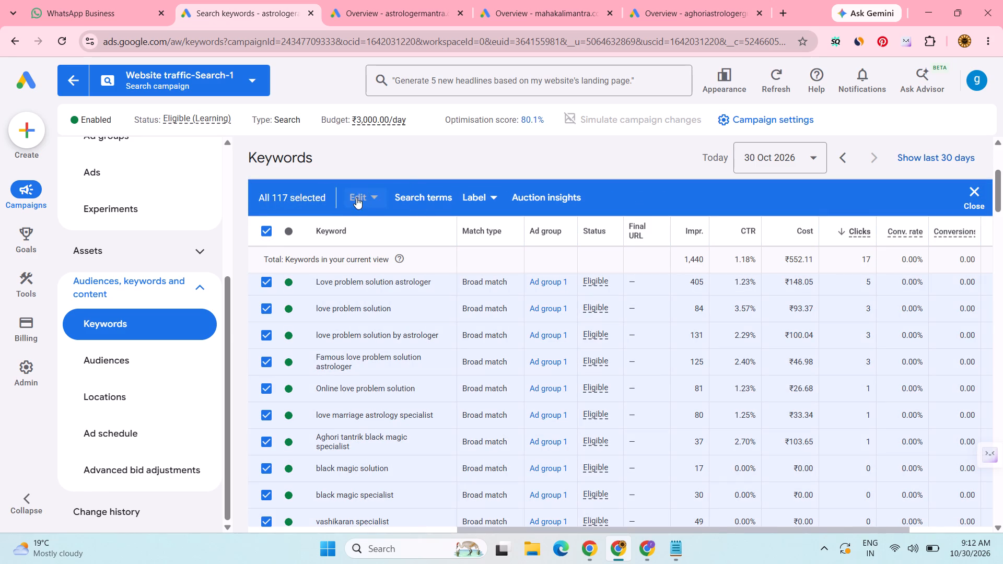
{"action": "left_click", "coordinate": [356, 197]}
{"action": "left_click", "coordinate": [265, 367]}
{"action": "left_click", "coordinate": [644, 346]}
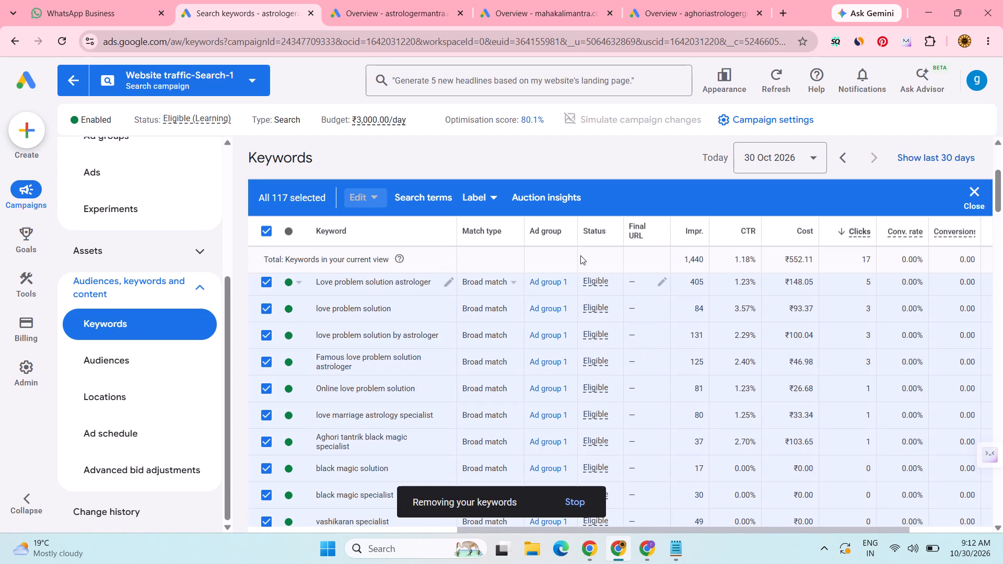
{"action": "left_click", "coordinate": [626, 264]}
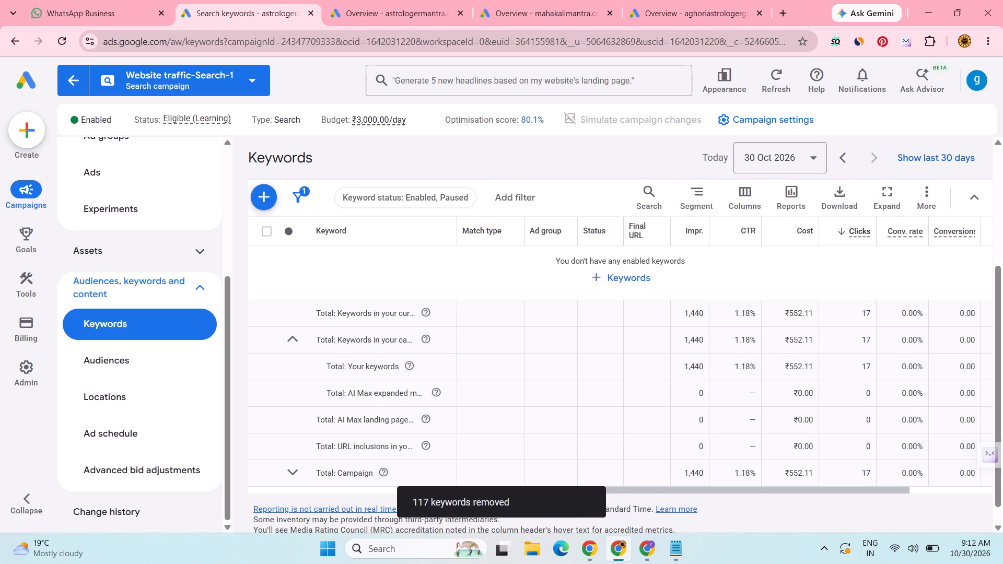
Add the copied cleaned keyword list to Ad group 1, requesting a policy exception for "Powerful kala jadu specialist", and save.
{"action": "left_click", "coordinate": [631, 276]}
{"action": "left_click", "coordinate": [429, 264]}
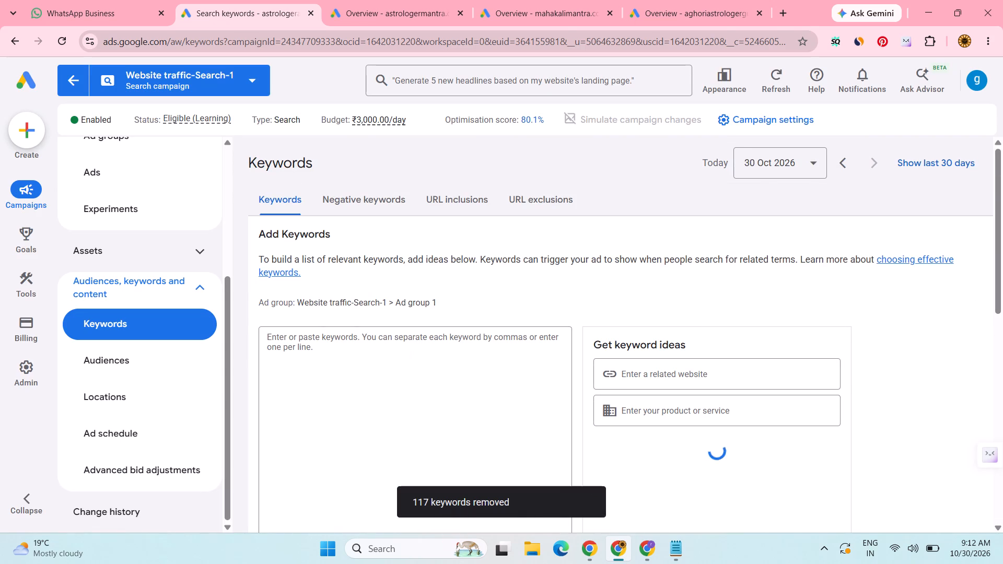
{"action": "left_click", "coordinate": [372, 410]}
{"action": "right_click", "coordinate": [365, 437]}
{"action": "left_click", "coordinate": [411, 274]}
{"action": "left_click", "coordinate": [416, 291]}
{"action": "scroll", "coordinate": [433, 298], "scroll_direction": "down", "scroll_amount": 2}
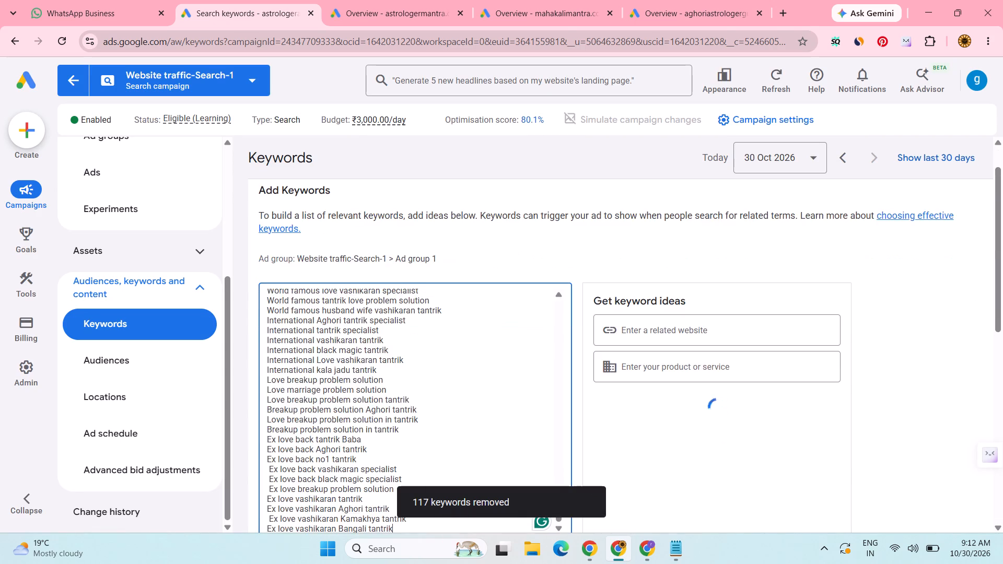
{"action": "scroll", "coordinate": [426, 291], "scroll_direction": "down", "scroll_amount": 1}
{"action": "left_click", "coordinate": [281, 430]}
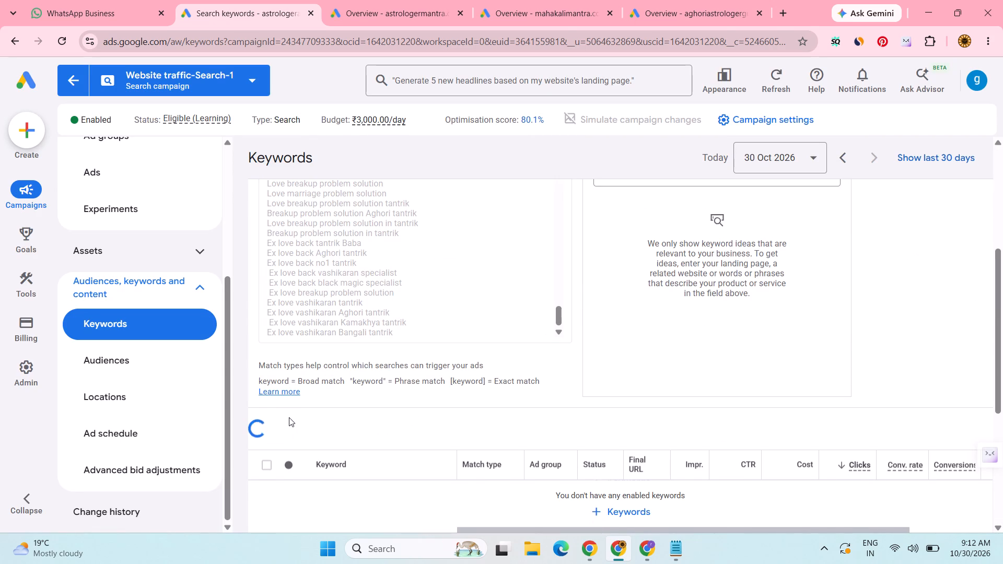
{"action": "scroll", "coordinate": [718, 263], "scroll_direction": "up", "scroll_amount": 1}
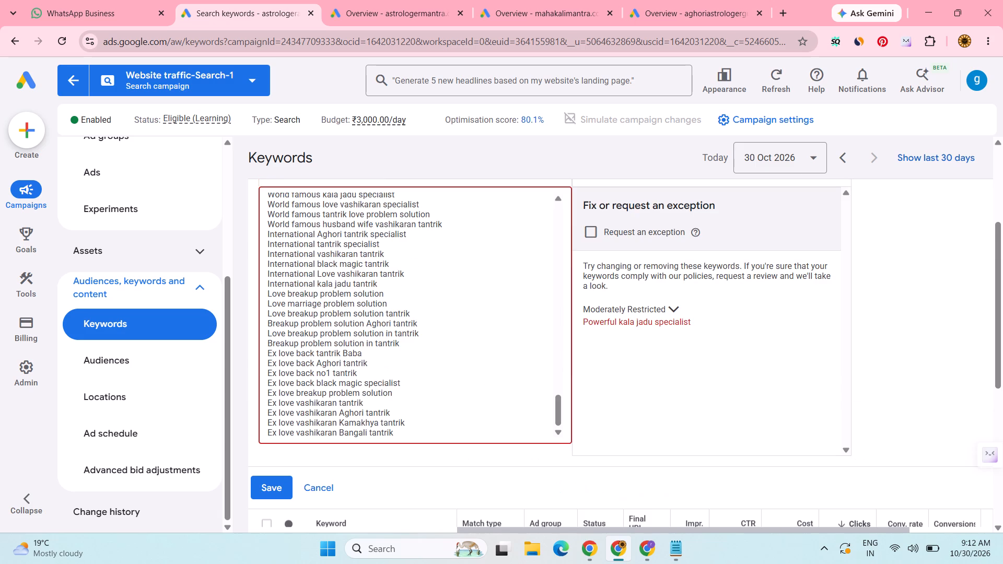
{"action": "left_click", "coordinate": [655, 236]}
{"action": "left_click", "coordinate": [264, 484]}
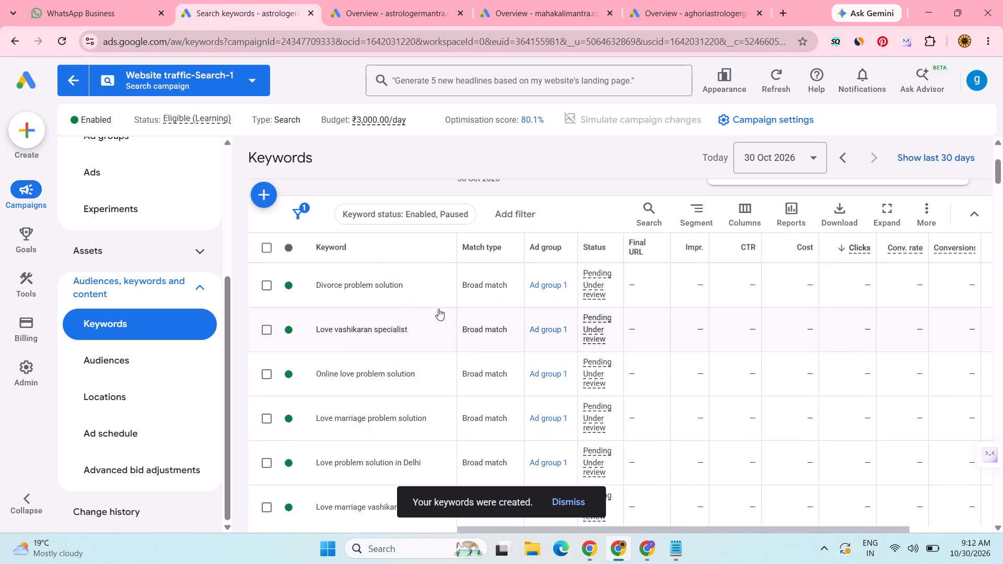
Return to the account overview, check the billing summary and close this account's tab.
{"action": "left_click", "coordinate": [74, 77]}
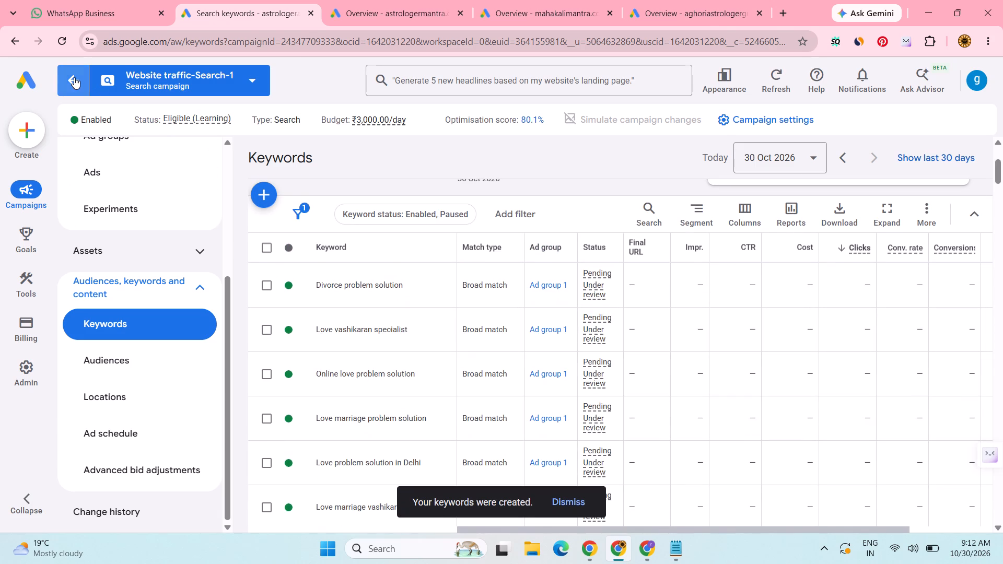
{"action": "left_click", "coordinate": [28, 82]}
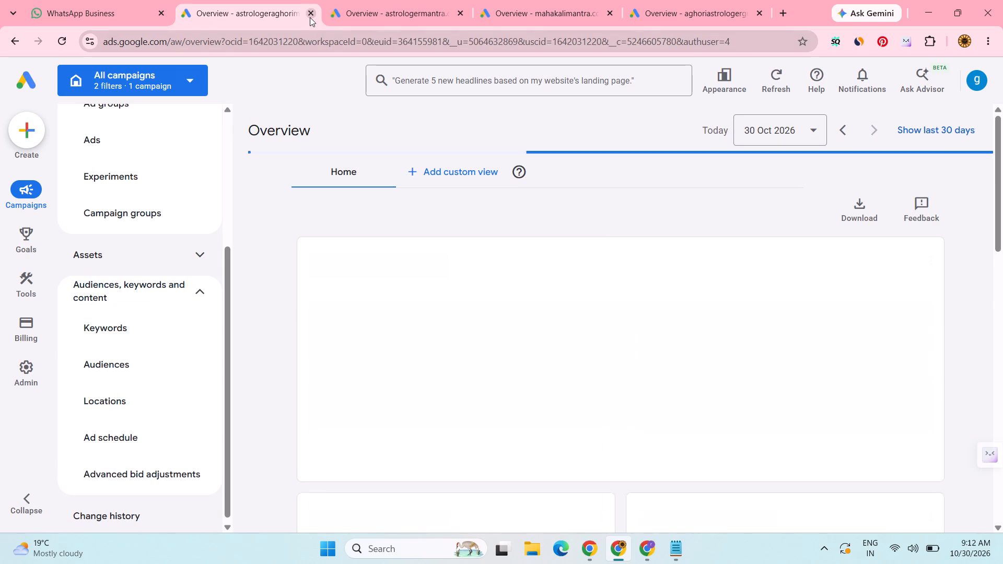
{"action": "left_click", "coordinate": [28, 330]}
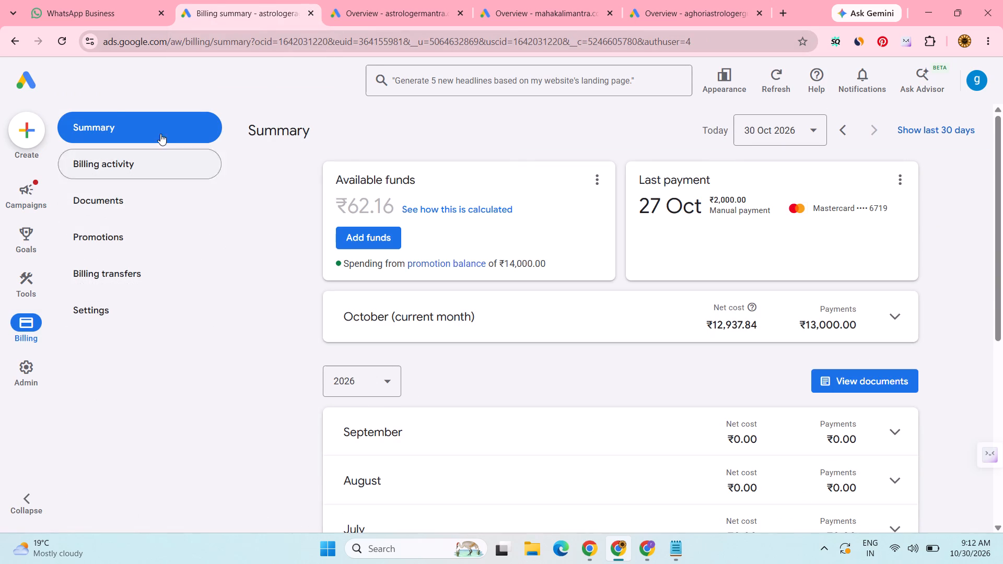
{"action": "left_click", "coordinate": [308, 17]}
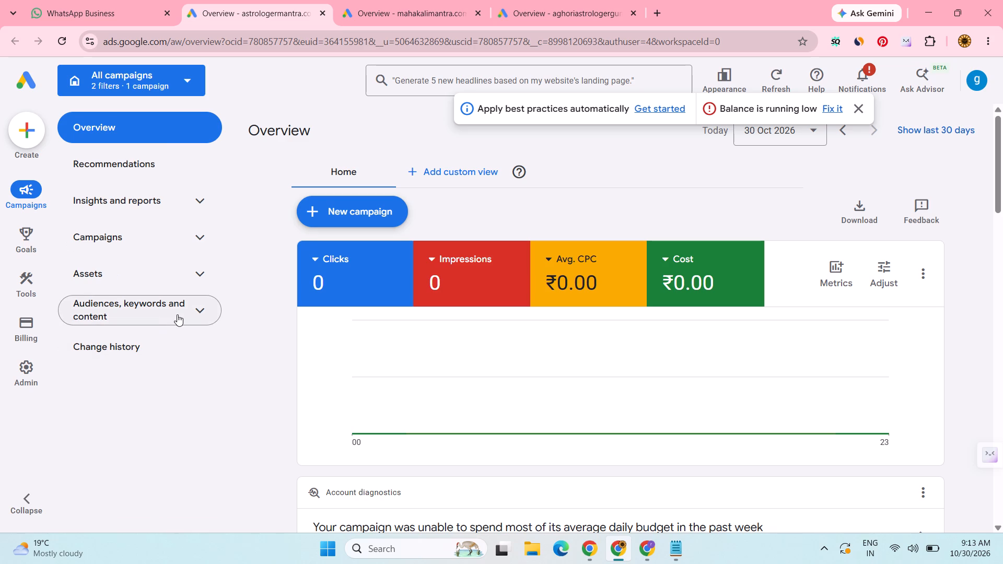
Set the astrologermantra account's overview to 29 Oct 2026 and dismiss all of its notifications.
{"action": "left_click", "coordinate": [846, 131]}
{"action": "left_click", "coordinate": [873, 78]}
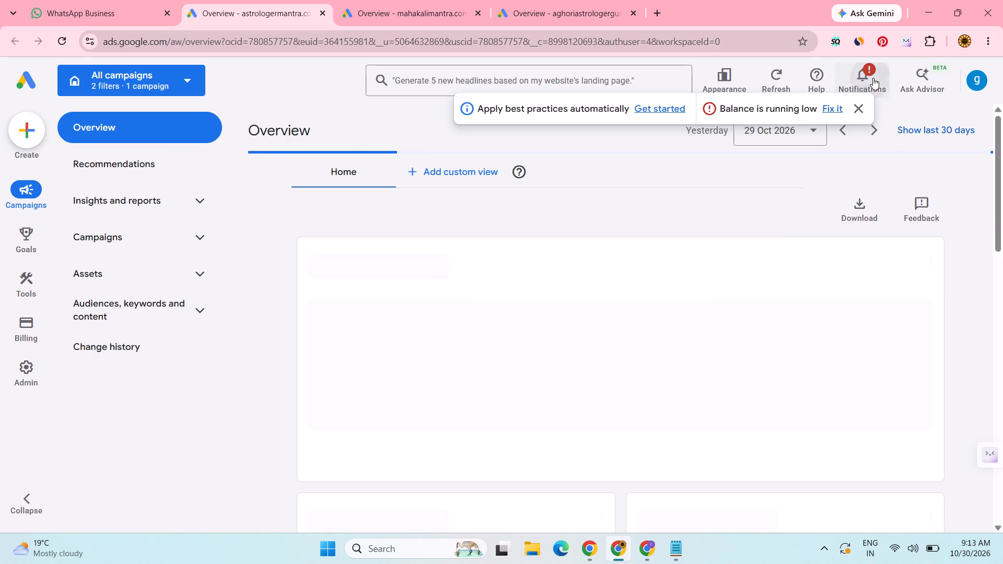
{"action": "left_click", "coordinate": [871, 157]}
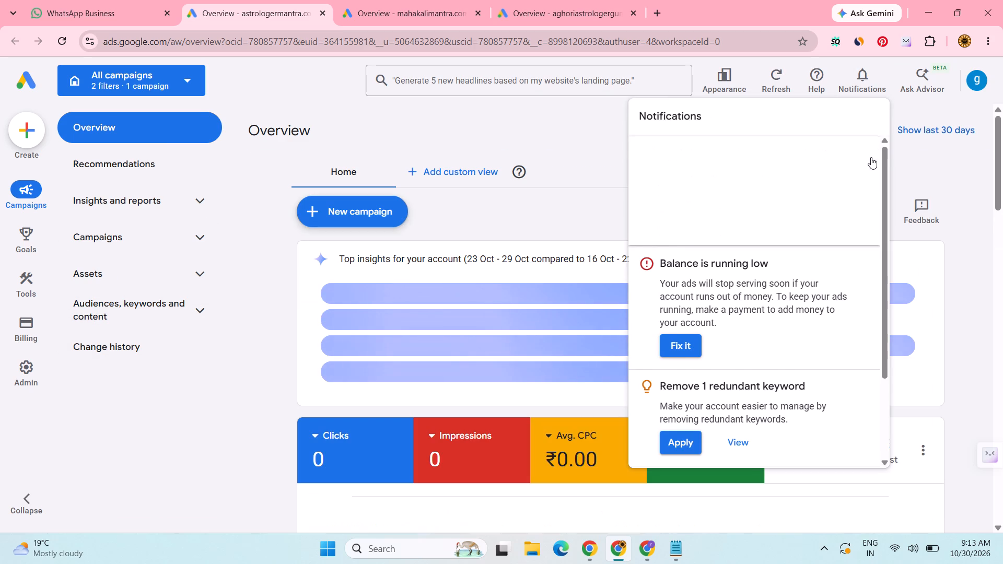
{"action": "left_click", "coordinate": [871, 157]}
{"action": "left_click", "coordinate": [871, 157]}
{"action": "left_click", "coordinate": [871, 156]}
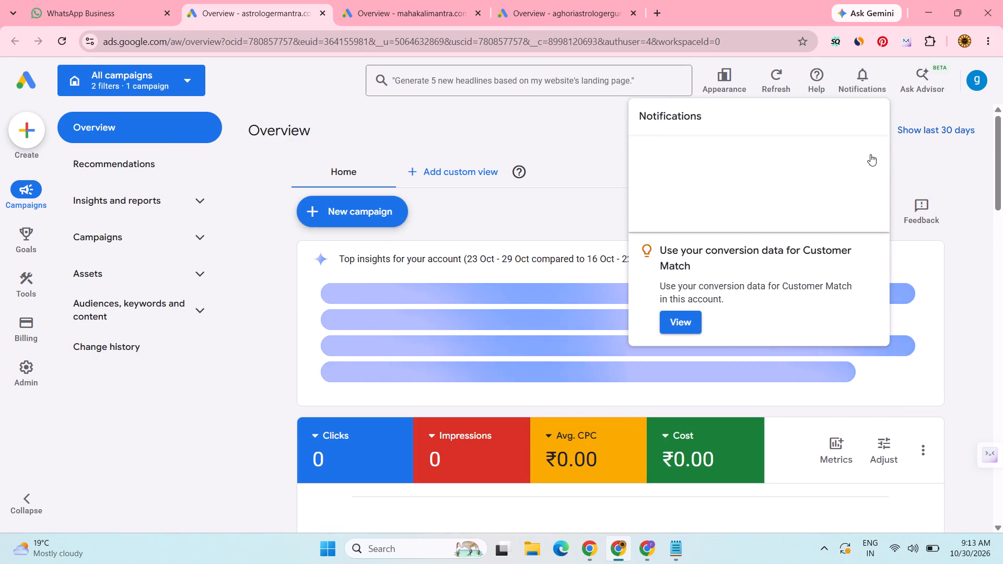
{"action": "left_click", "coordinate": [870, 154]}
{"action": "left_click", "coordinate": [869, 151]}
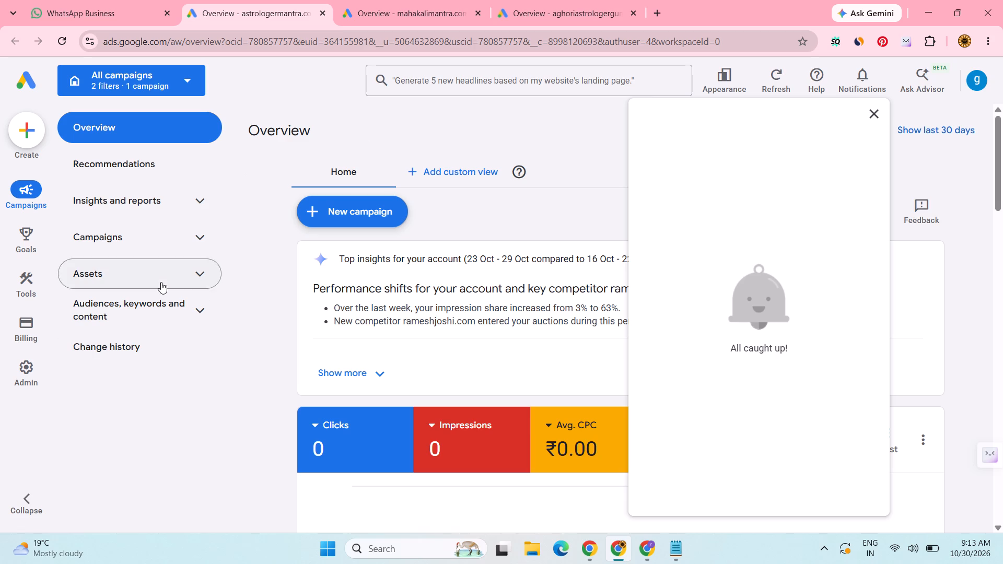
Open the astrologermantra account's keywords list, select every keyword and remove them all.
{"action": "left_click", "coordinate": [165, 312]}
{"action": "left_click", "coordinate": [151, 357]}
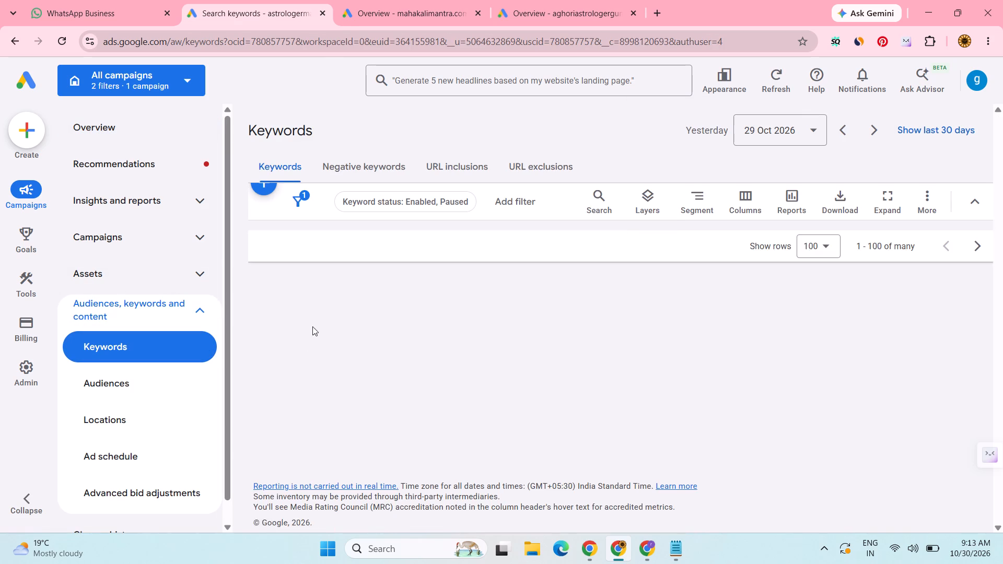
{"action": "left_click", "coordinate": [267, 384]}
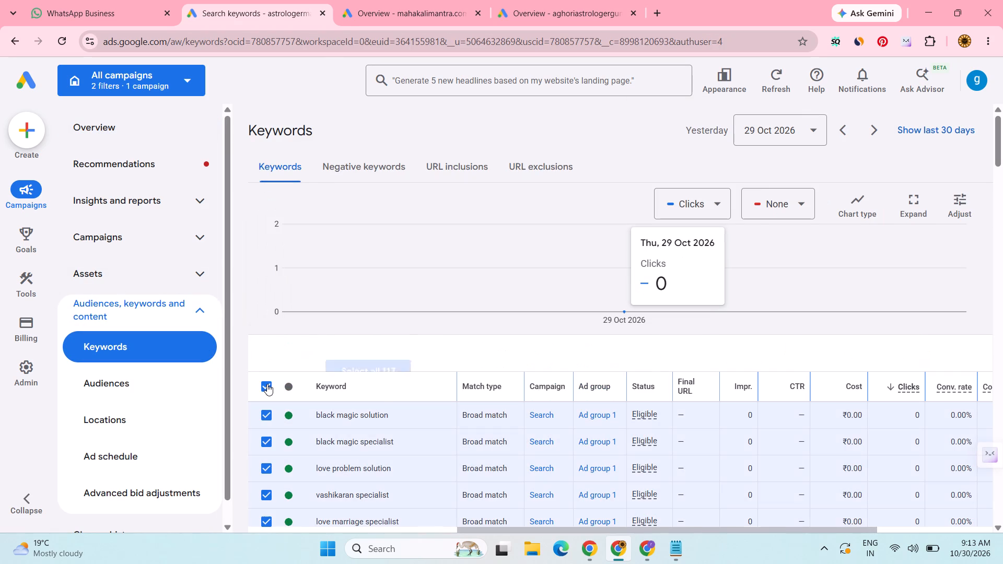
{"action": "left_click", "coordinate": [369, 357]}
{"action": "left_click", "coordinate": [382, 354]}
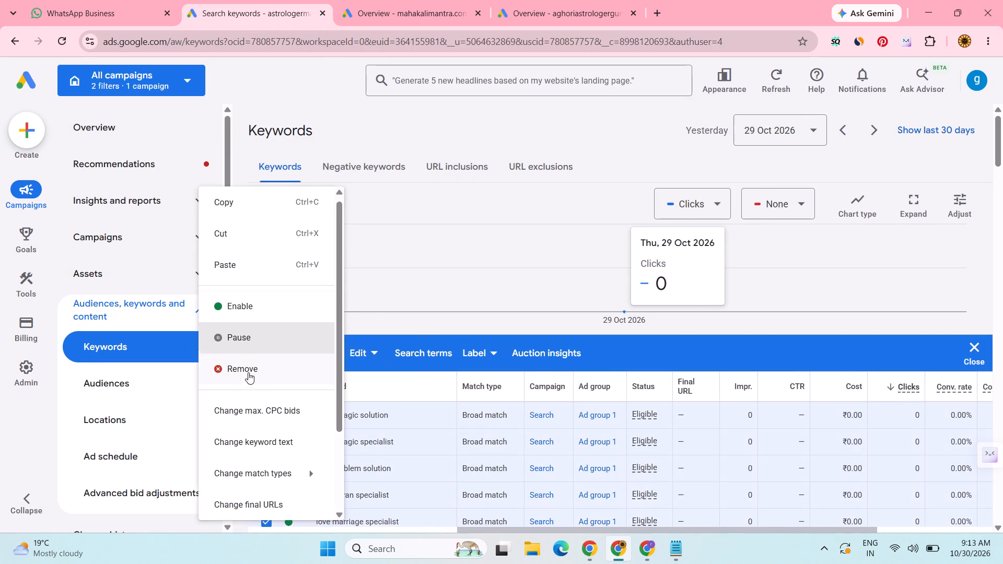
{"action": "left_click", "coordinate": [252, 360]}
{"action": "left_click", "coordinate": [631, 344]}
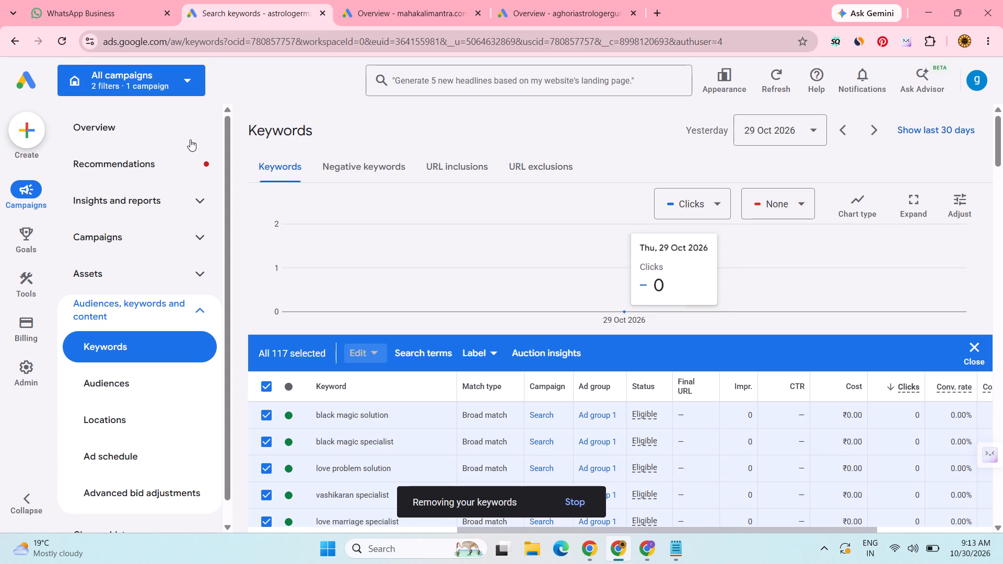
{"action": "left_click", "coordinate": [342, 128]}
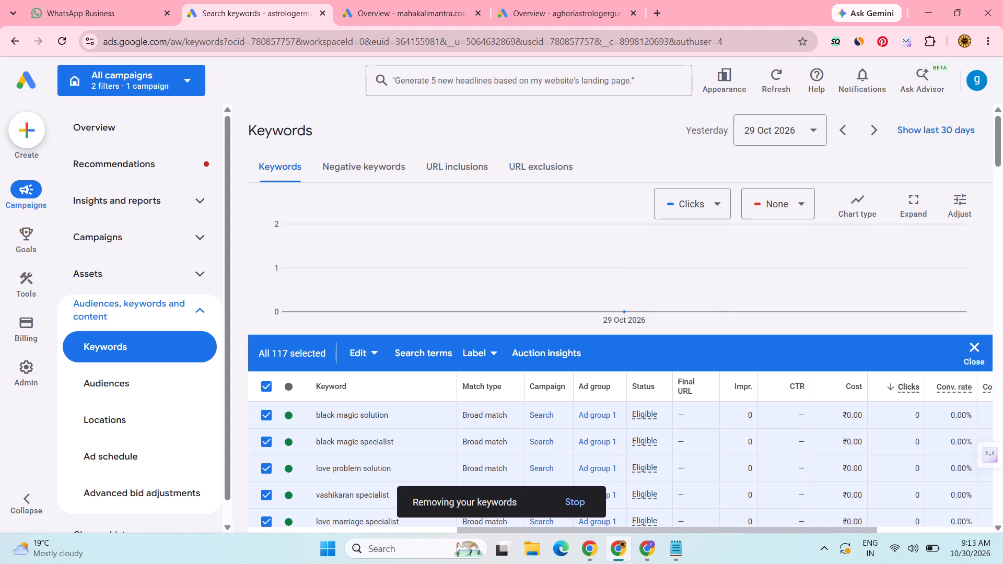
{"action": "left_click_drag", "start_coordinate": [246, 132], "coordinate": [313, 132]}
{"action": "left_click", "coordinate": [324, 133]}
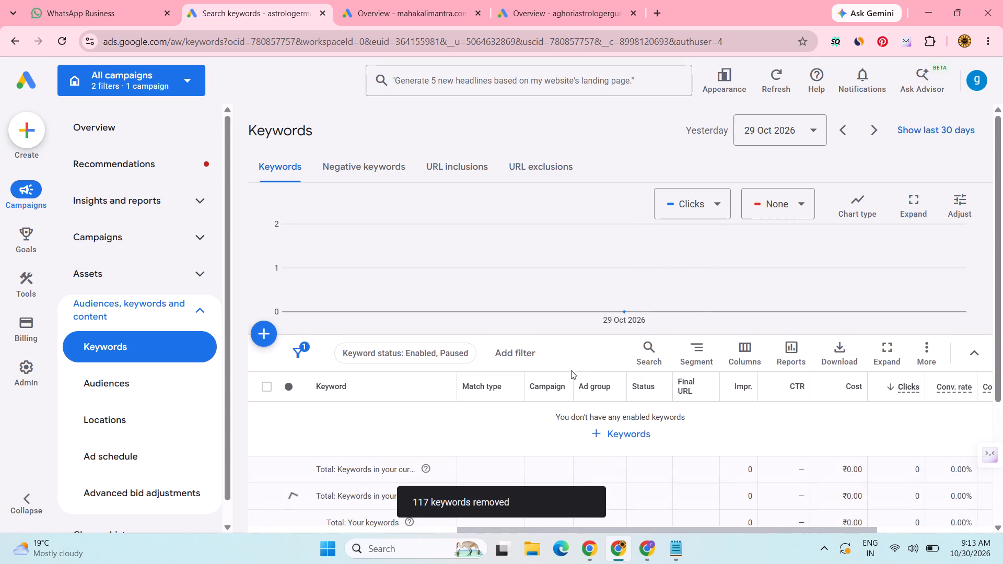
Add the cleaned keyword list to the Search campaign's Ad group 1, requesting an exception for "Powerful kala jadu specialist", and save.
{"action": "left_click", "coordinate": [623, 434]}
{"action": "left_click", "coordinate": [340, 269]}
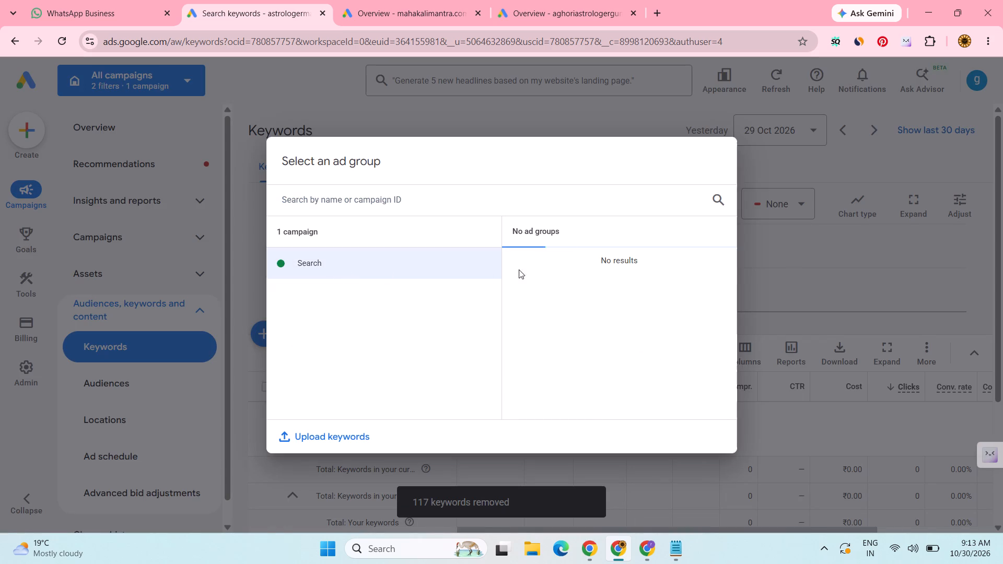
{"action": "left_click", "coordinate": [559, 263]}
{"action": "left_click", "coordinate": [349, 396]}
{"action": "right_click", "coordinate": [347, 407]}
{"action": "left_click", "coordinate": [395, 265]}
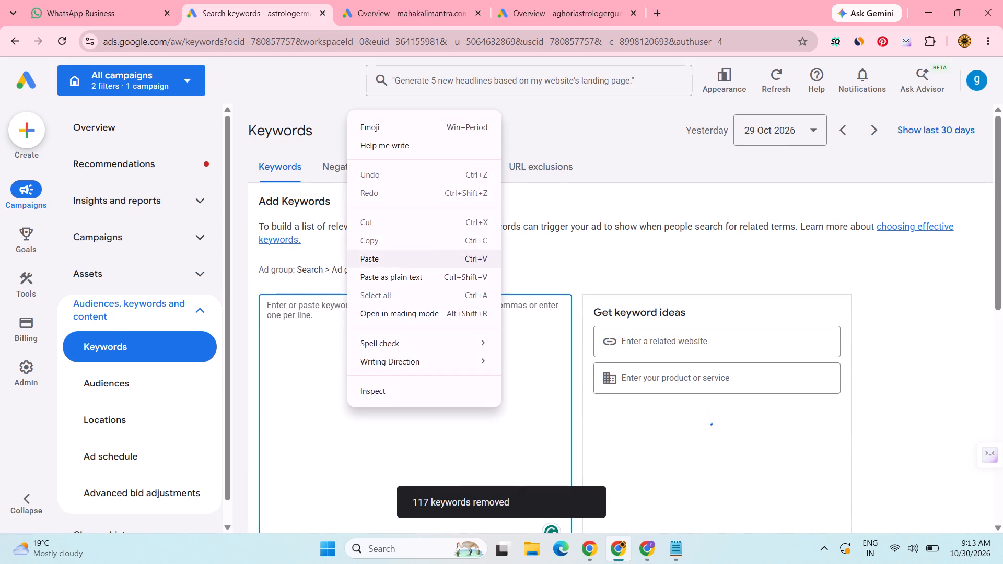
{"action": "scroll", "coordinate": [379, 253], "scroll_direction": "down", "scroll_amount": 2}
{"action": "left_click", "coordinate": [273, 487]}
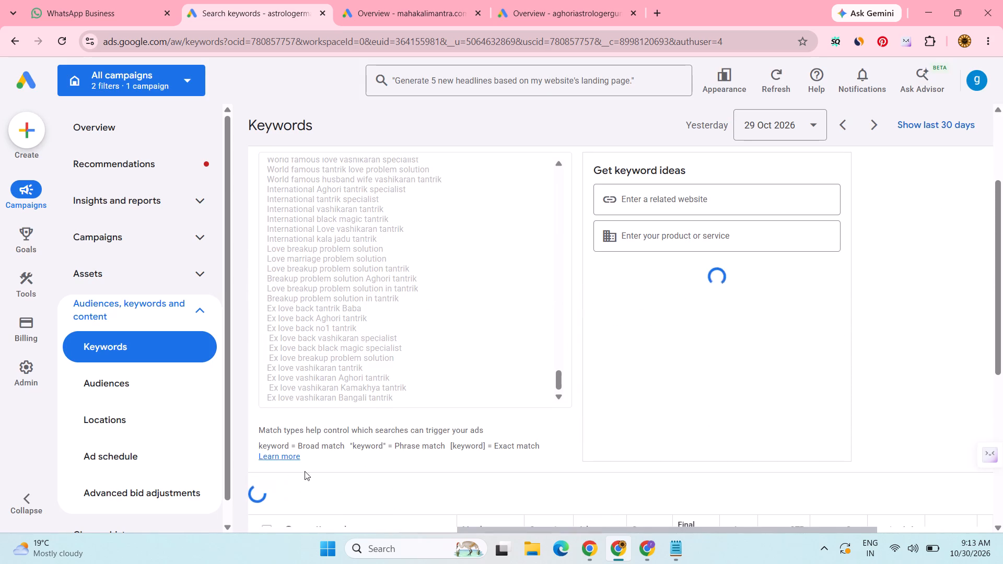
{"action": "left_click", "coordinate": [635, 229]}
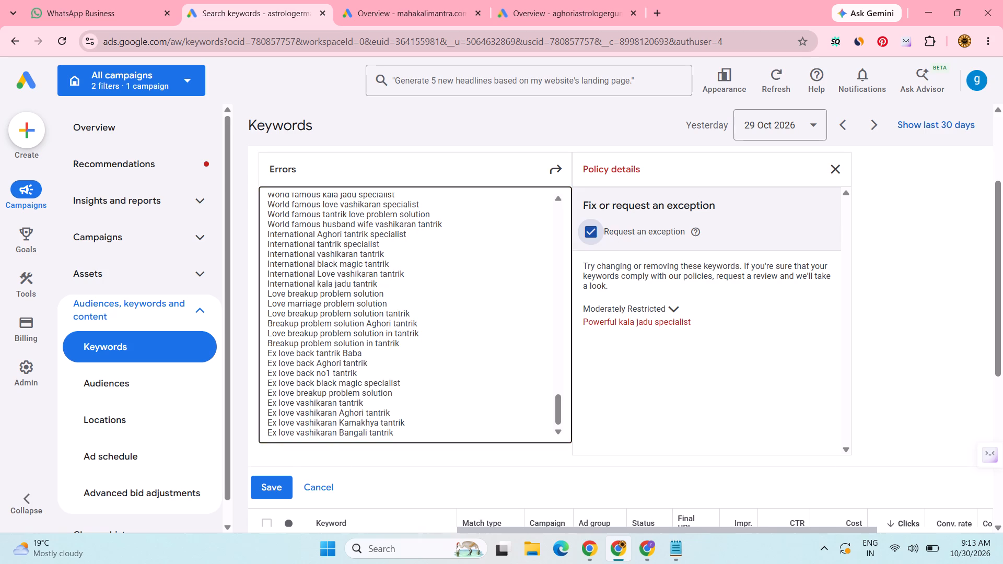
{"action": "left_click", "coordinate": [270, 490]}
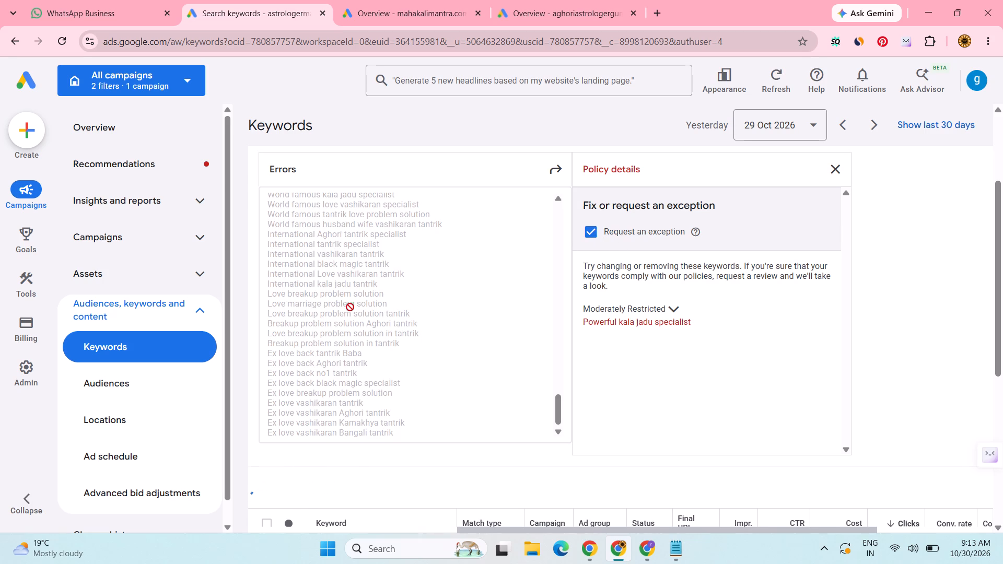
Close the finished astrologermantra tab and look at the mahakalimantra account's notifications.
{"action": "left_click", "coordinate": [328, 17]}
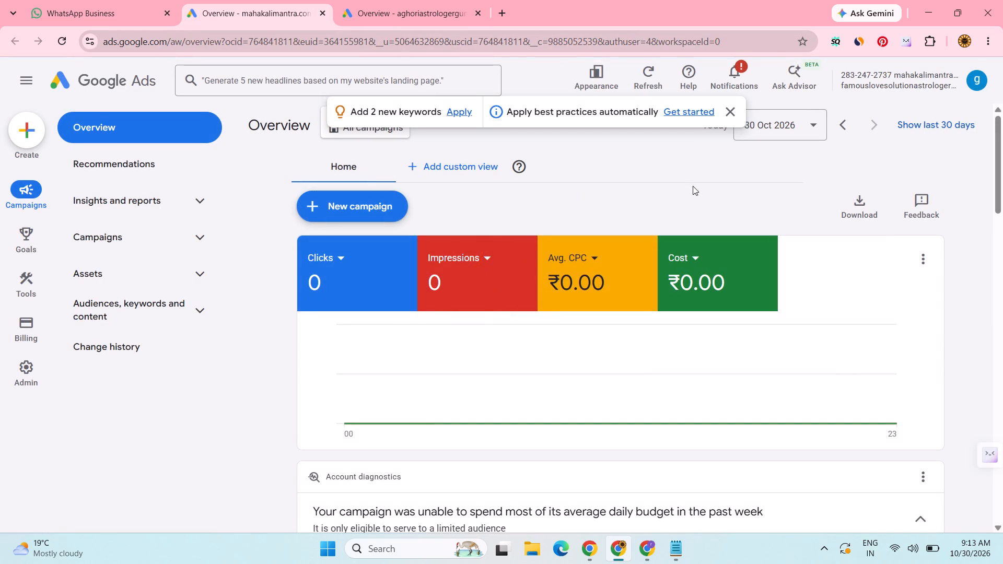
{"action": "left_click", "coordinate": [737, 78]}
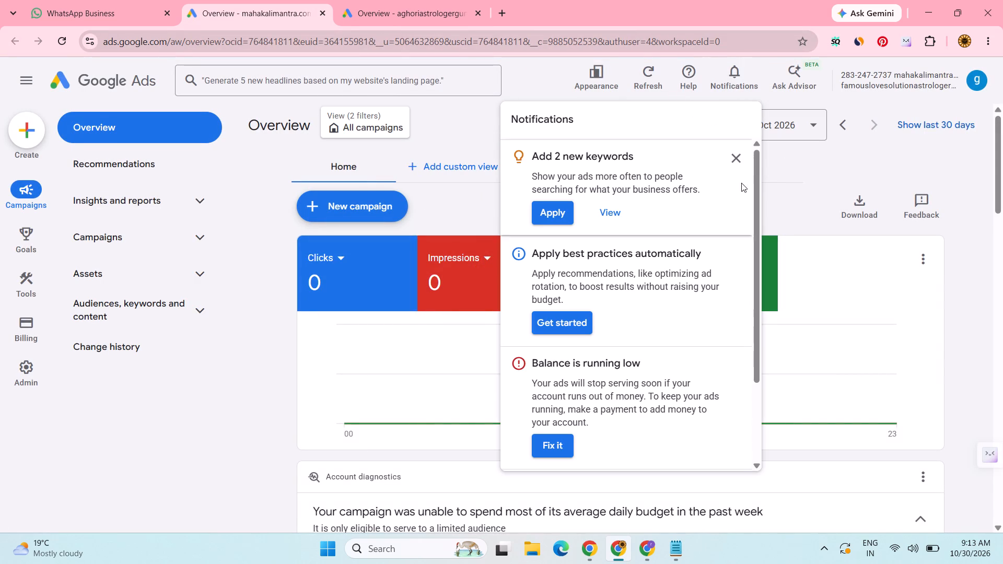
Open the mahakalimantra account's keywords list, select every keyword and remove them all.
{"action": "left_click", "coordinate": [170, 316]}
{"action": "left_click", "coordinate": [137, 343]}
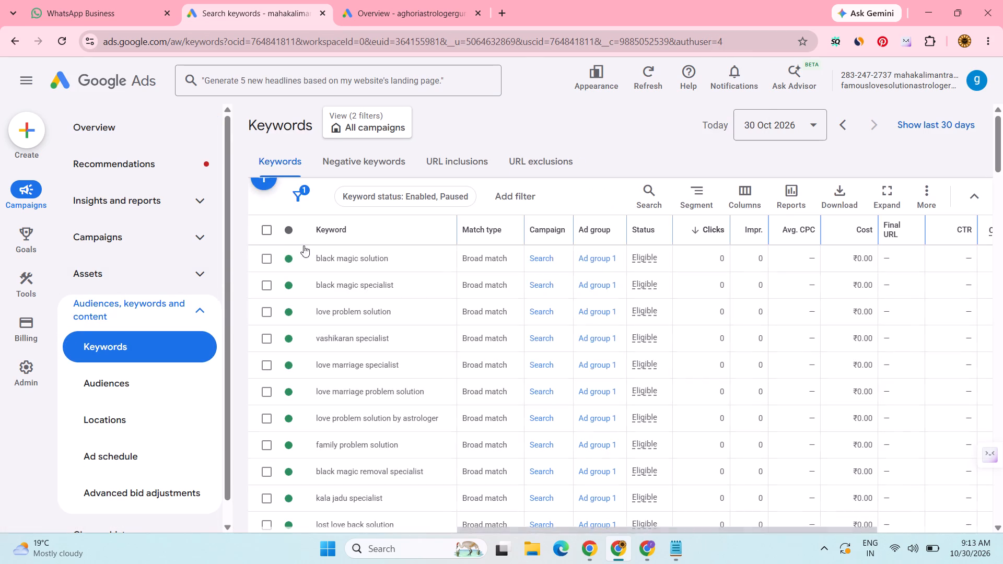
{"action": "left_click", "coordinate": [267, 376]}
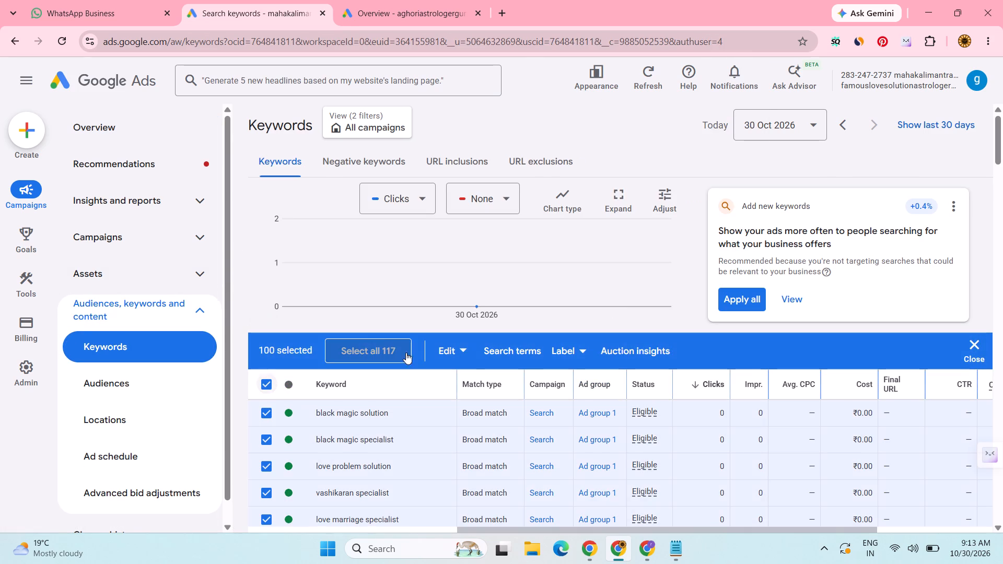
{"action": "left_click", "coordinate": [380, 337]}
{"action": "left_click", "coordinate": [380, 356]}
{"action": "left_click", "coordinate": [369, 351]}
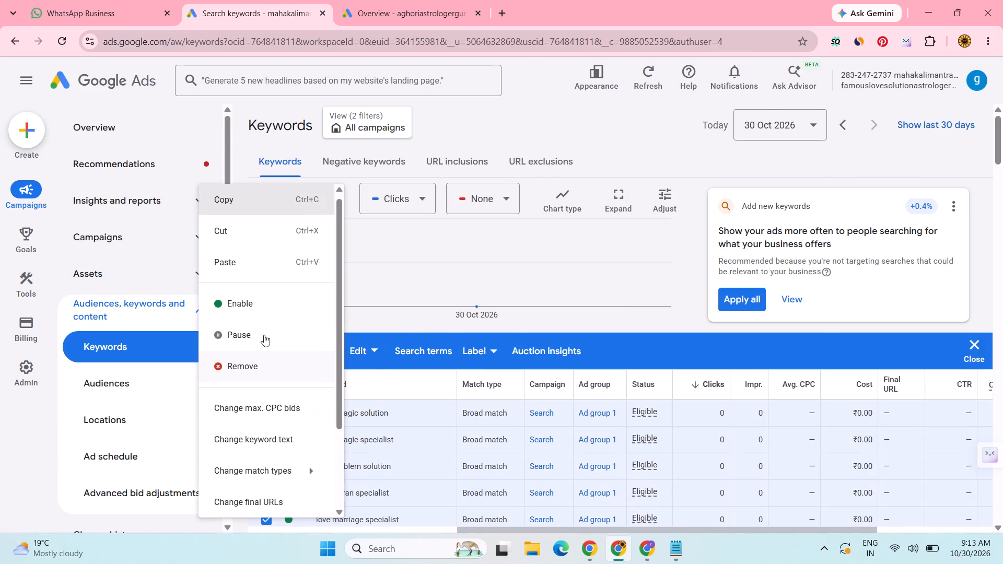
{"action": "left_click", "coordinate": [239, 369]}
{"action": "left_click", "coordinate": [650, 341]}
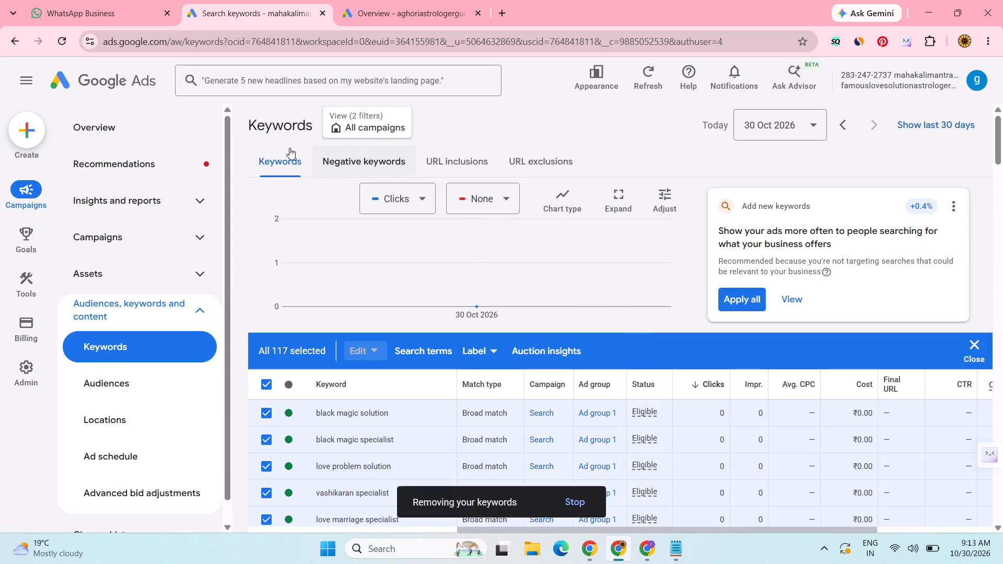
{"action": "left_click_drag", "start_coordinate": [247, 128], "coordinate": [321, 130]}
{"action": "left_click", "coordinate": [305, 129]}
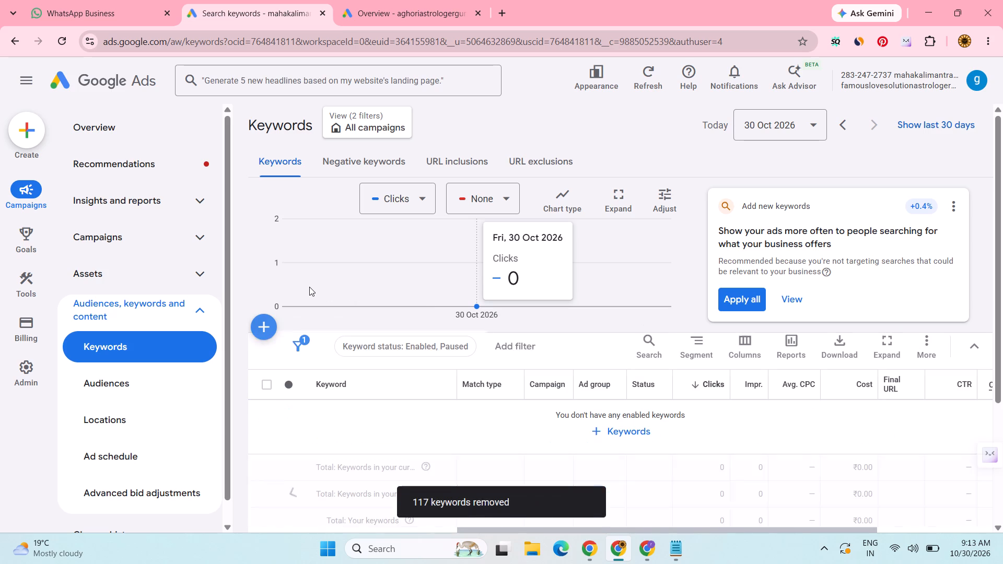
Add the cleaned keyword list to the Search campaign's Ad group 1, requesting an exception for "Powerful kala jadu specialist", and save.
{"action": "left_click", "coordinate": [617, 432]}
{"action": "left_click", "coordinate": [354, 273]}
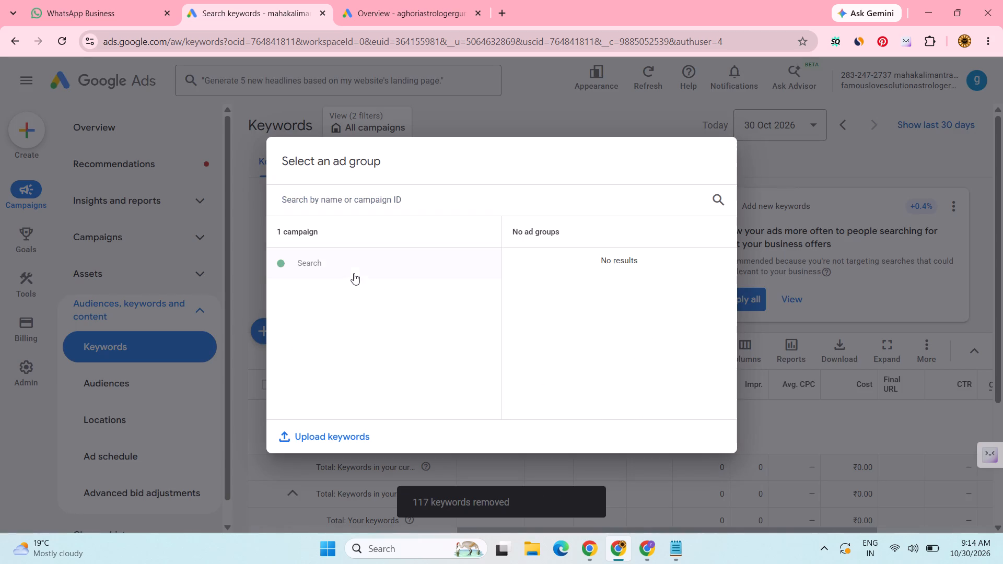
{"action": "left_click", "coordinate": [565, 263]}
{"action": "left_click", "coordinate": [394, 444]}
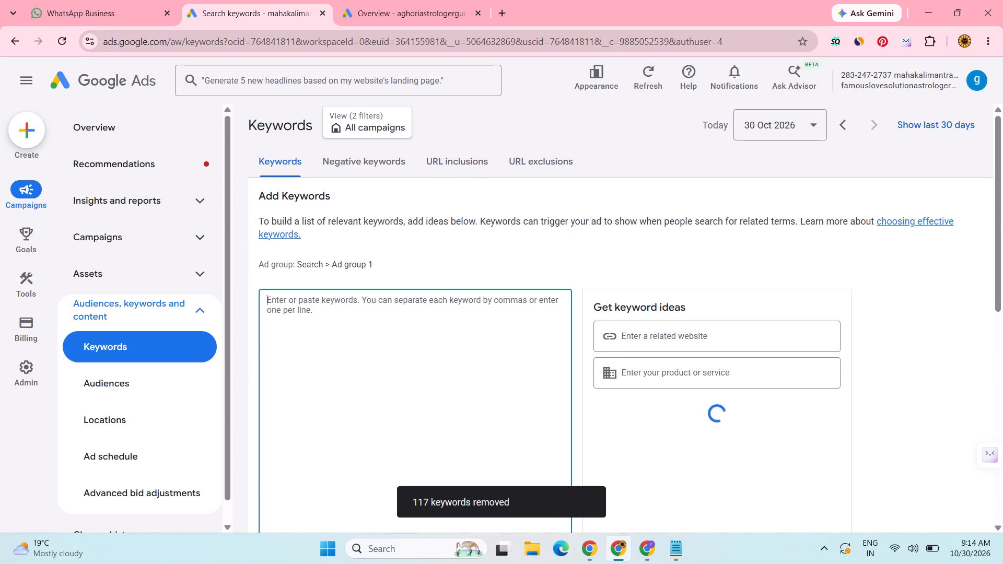
{"action": "right_click", "coordinate": [316, 409]}
{"action": "left_click", "coordinate": [376, 262]}
{"action": "scroll", "coordinate": [357, 280], "scroll_direction": "down", "scroll_amount": 3}
{"action": "left_click", "coordinate": [270, 430]}
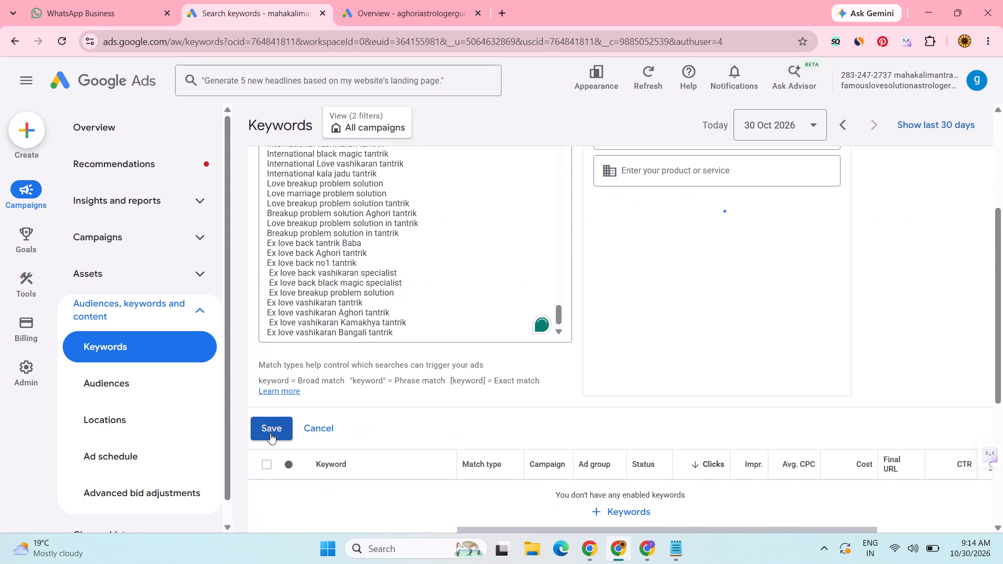
{"action": "scroll", "coordinate": [685, 285], "scroll_direction": "up", "scroll_amount": 1}
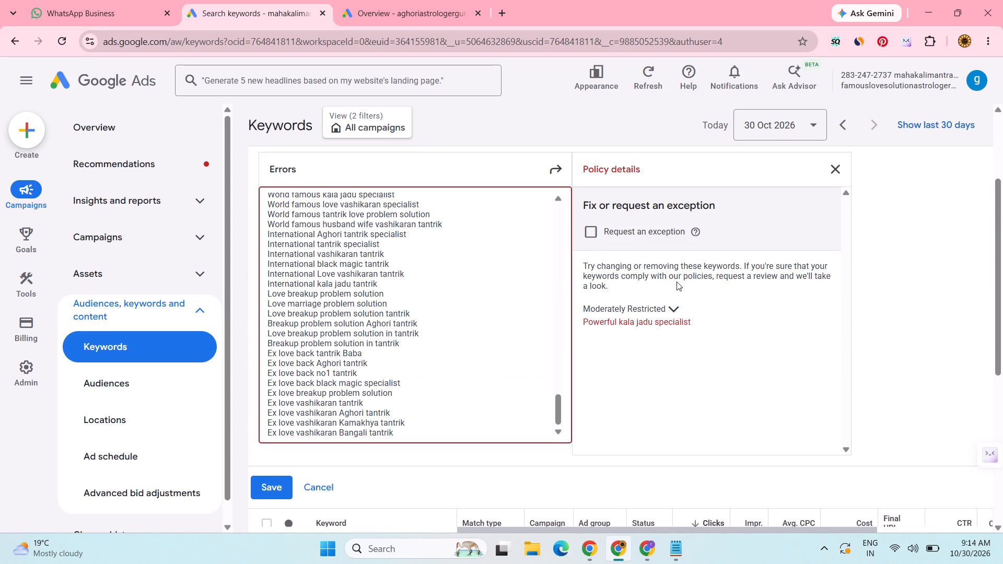
{"action": "left_click", "coordinate": [657, 232]}
{"action": "left_click", "coordinate": [270, 490]}
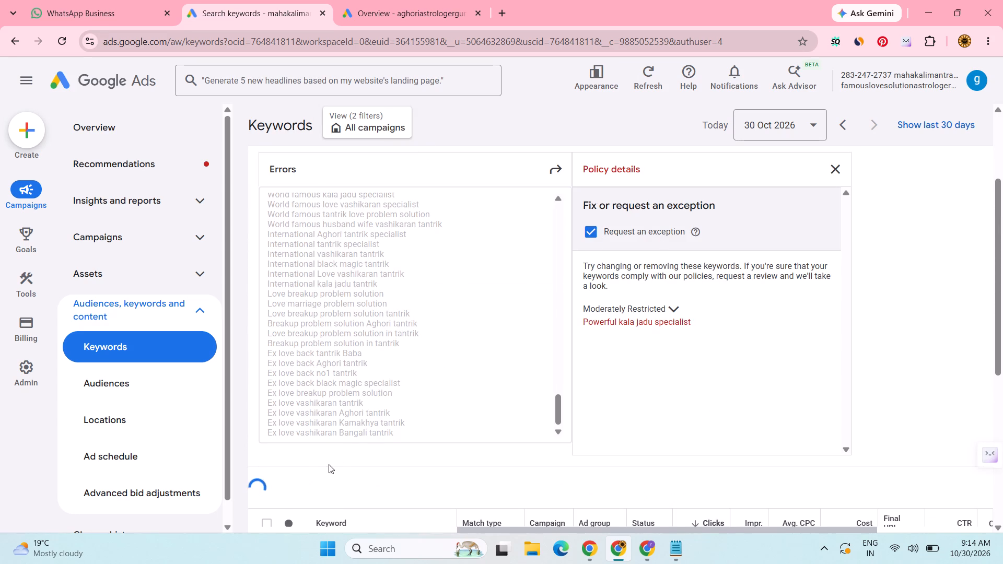
Close the finished mahakalimantra tab and look at the aghoriastrologer account's notifications.
{"action": "left_click", "coordinate": [97, 78]}
{"action": "left_click", "coordinate": [319, 18]}
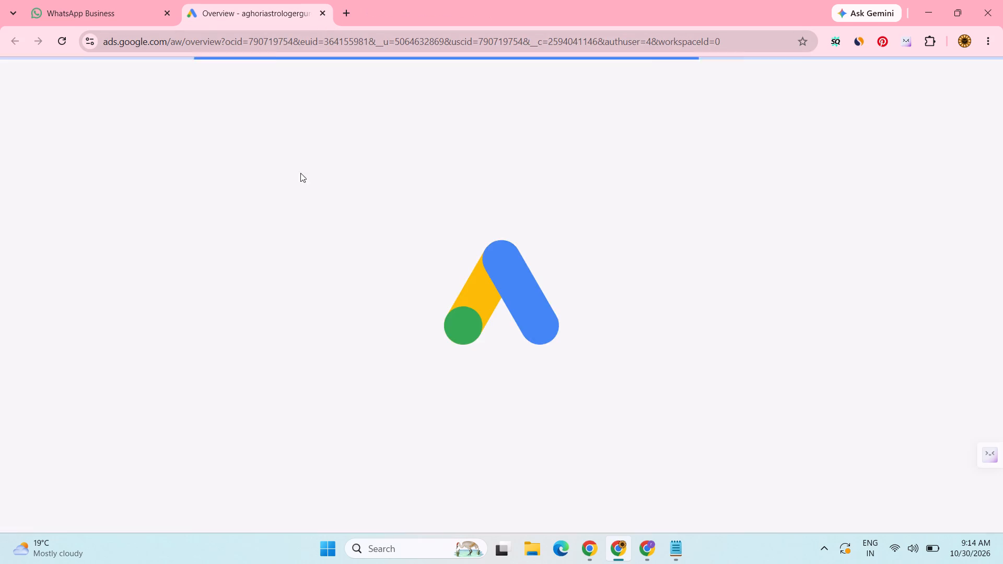
{"action": "left_click", "coordinate": [841, 180]}
{"action": "left_click", "coordinate": [852, 80]}
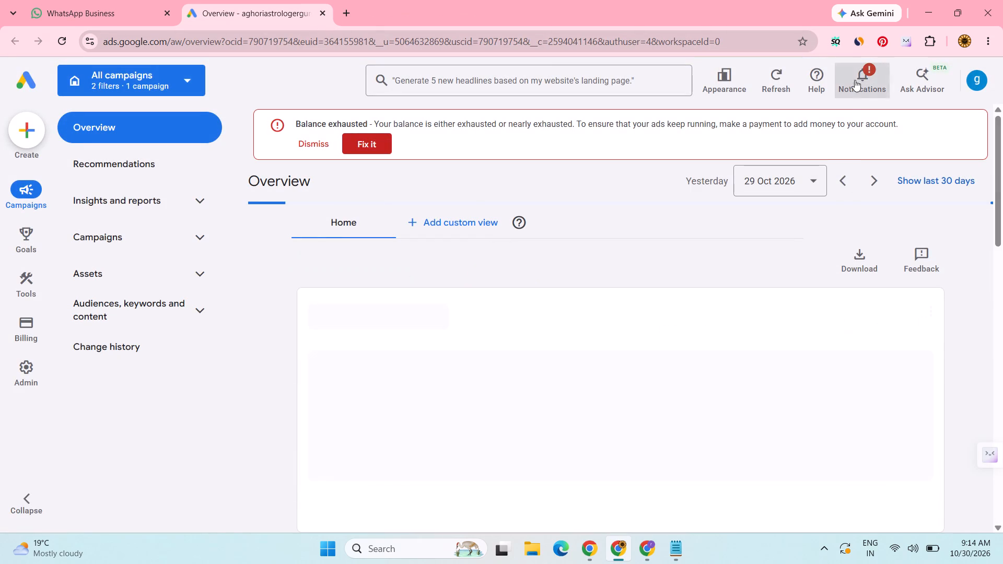
{"action": "left_click", "coordinate": [871, 160]}
{"action": "left_click", "coordinate": [472, 130]}
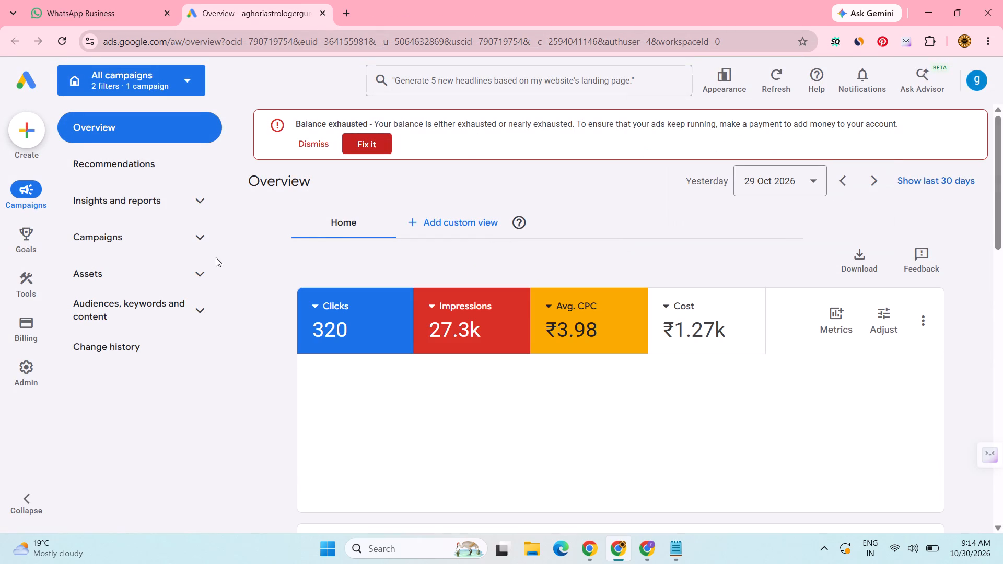
Open the aghoriastrologer account's keywords list, select every keyword and remove them all.
{"action": "left_click", "coordinate": [125, 316]}
{"action": "left_click", "coordinate": [140, 350]}
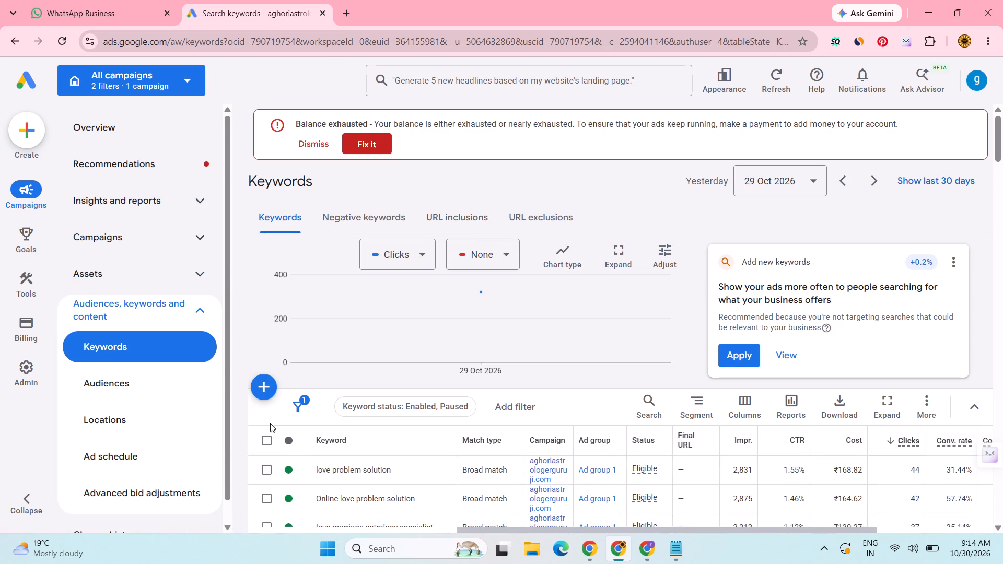
{"action": "left_click", "coordinate": [266, 437]}
{"action": "left_click", "coordinate": [409, 396]}
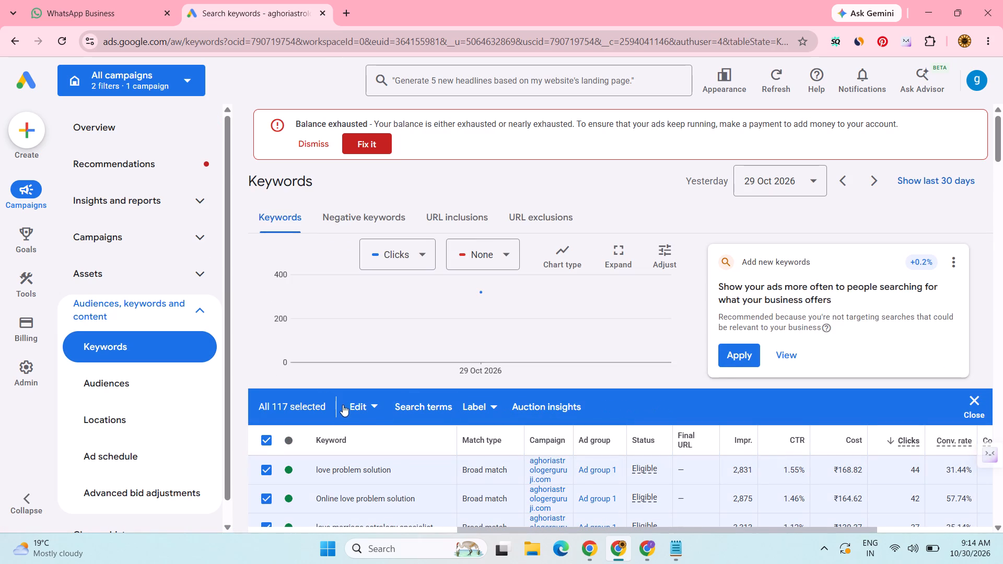
{"action": "left_click", "coordinate": [370, 408]}
{"action": "left_click_drag", "start_coordinate": [263, 270], "coordinate": [271, 272]}
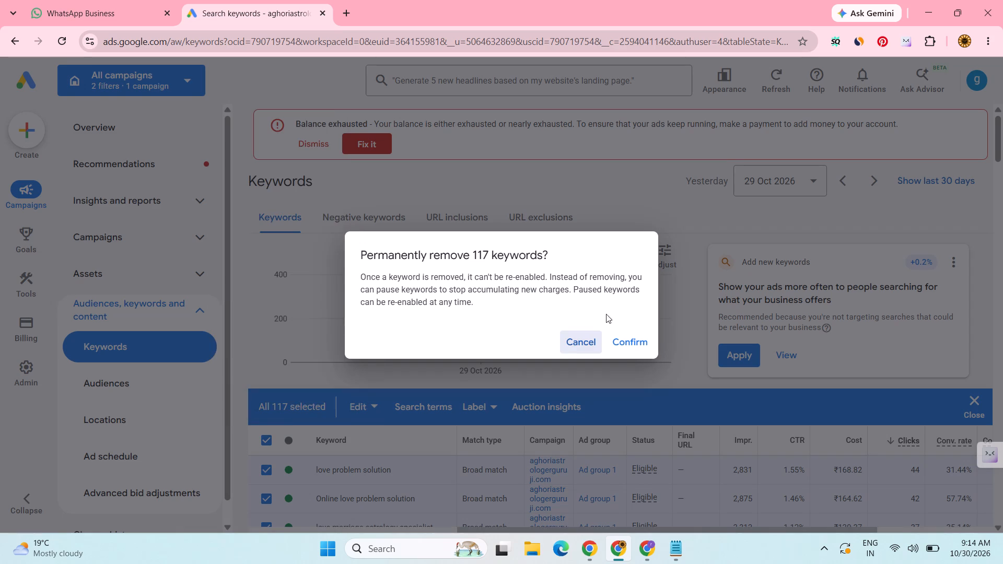
{"action": "left_click", "coordinate": [637, 340]}
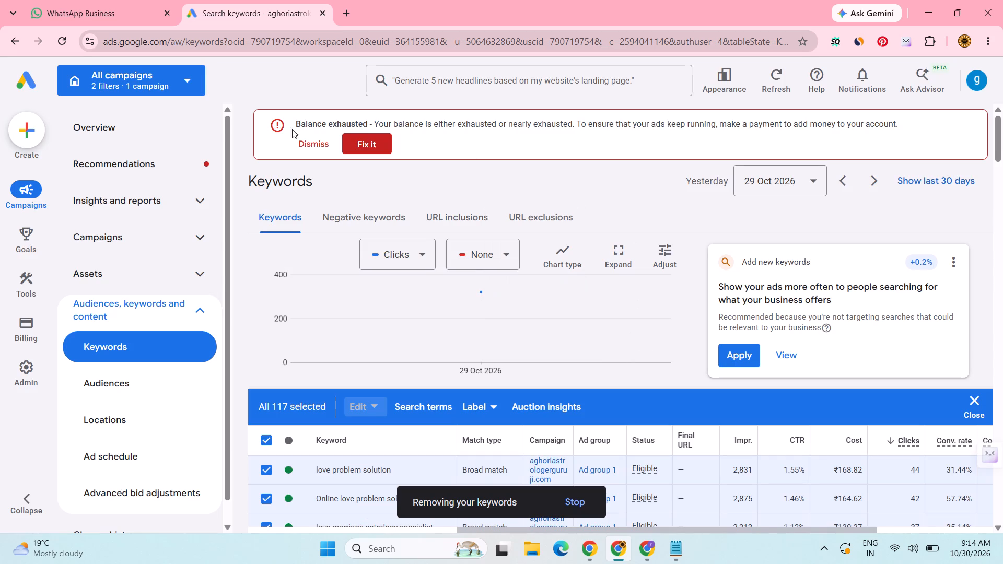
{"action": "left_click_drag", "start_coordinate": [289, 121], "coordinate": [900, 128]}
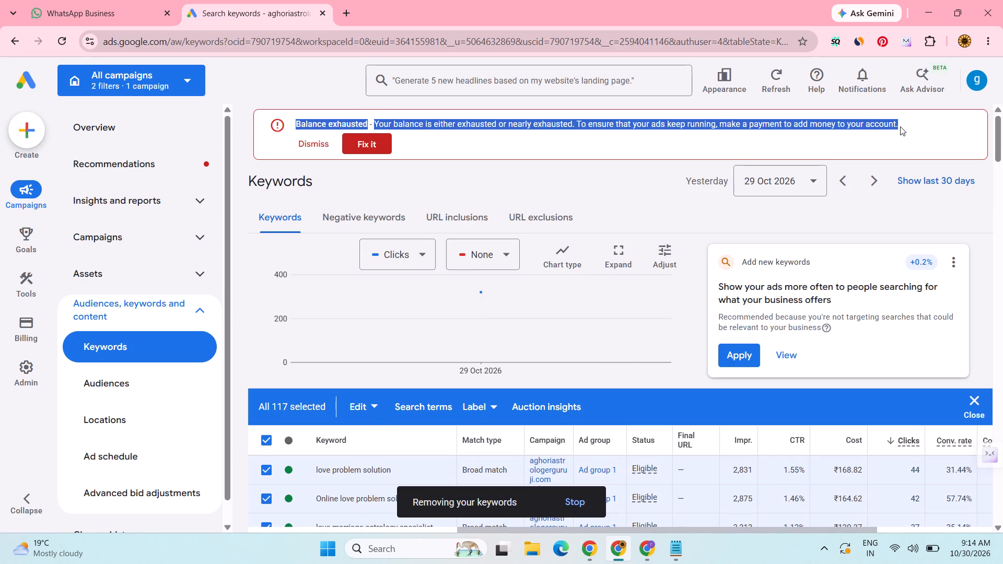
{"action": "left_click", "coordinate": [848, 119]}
Add the cleaned keyword list to the aghoriastrologerguruji.com campaign's Ad group 1, requesting an exception for "Powerful kala jadu specialist", and save.
{"action": "scroll", "coordinate": [474, 318], "scroll_direction": "down", "scroll_amount": 4}
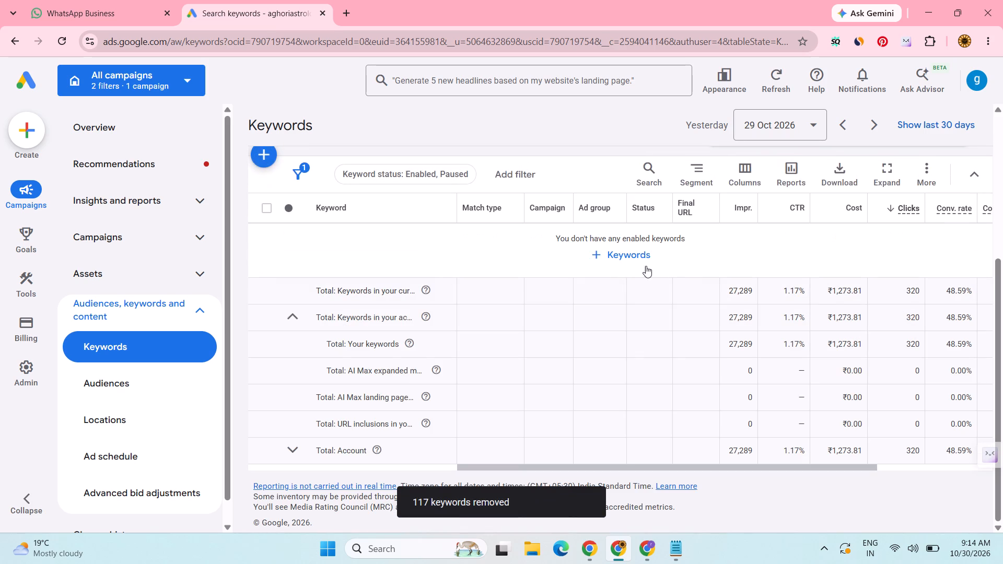
{"action": "left_click", "coordinate": [644, 262]}
{"action": "left_click", "coordinate": [315, 268]}
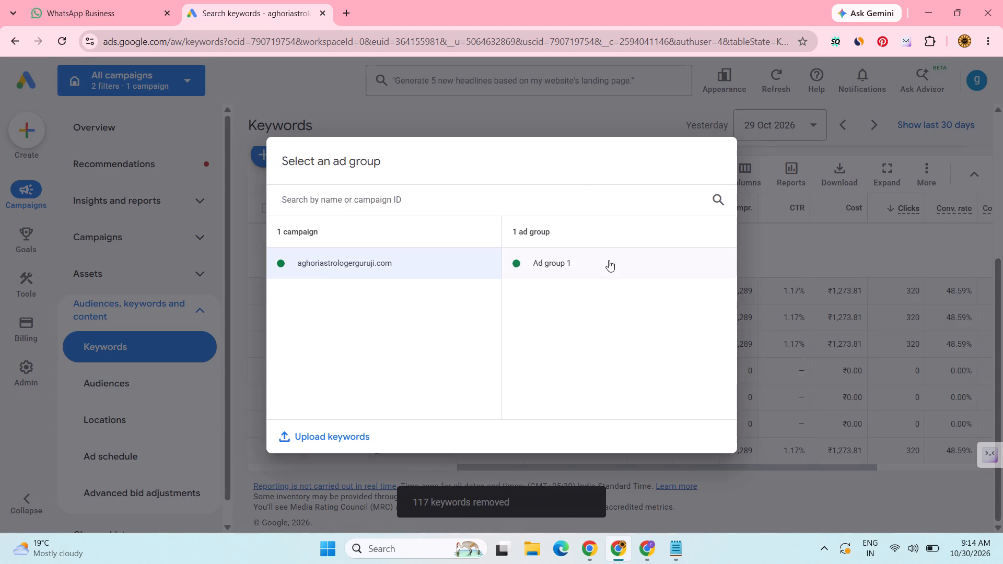
{"action": "left_click", "coordinate": [610, 260]}
{"action": "left_click", "coordinate": [360, 429]}
{"action": "right_click", "coordinate": [333, 430]}
{"action": "left_click", "coordinate": [388, 291]}
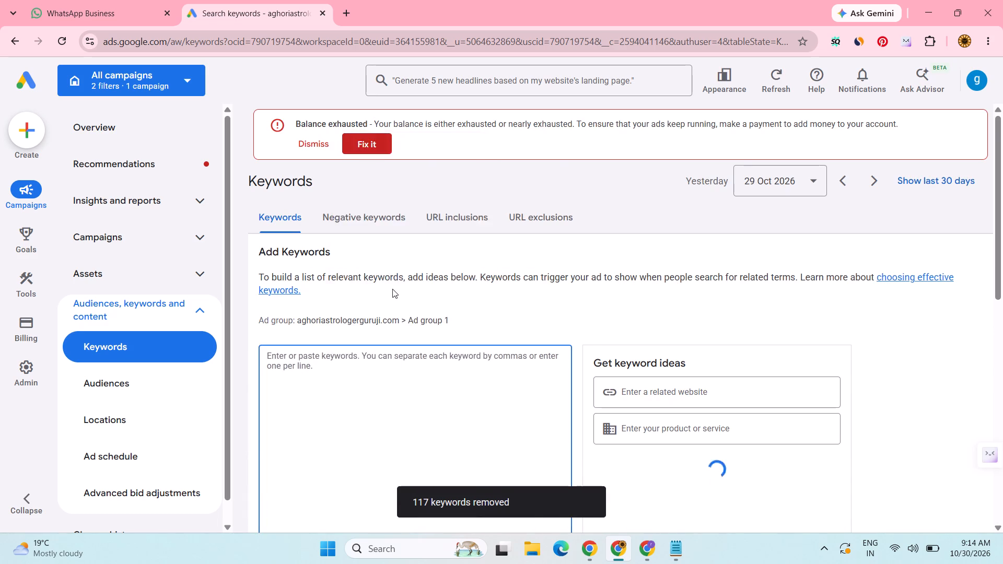
{"action": "scroll", "coordinate": [343, 332], "scroll_direction": "down", "scroll_amount": 2}
{"action": "left_click", "coordinate": [273, 494]}
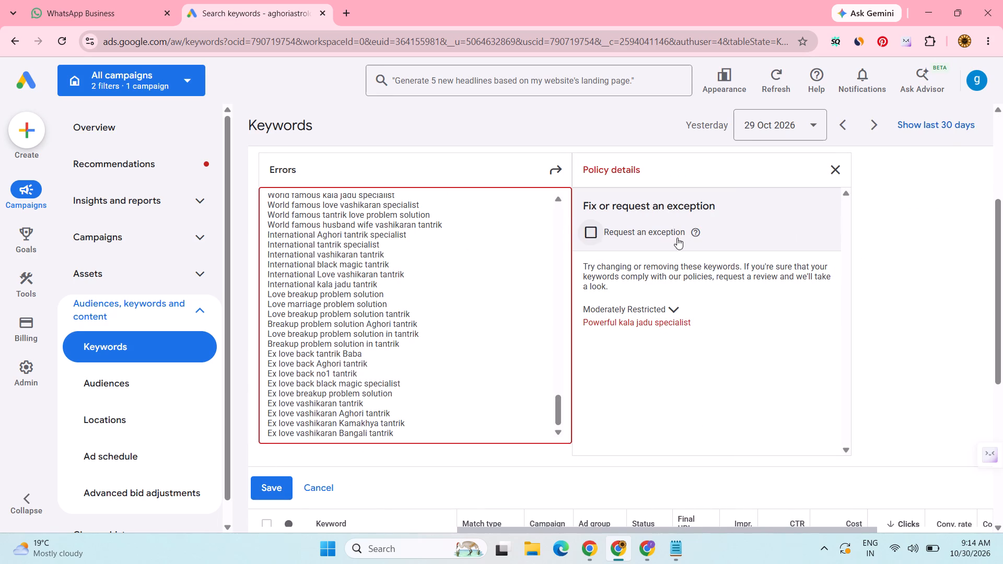
{"action": "left_click", "coordinate": [677, 238]}
{"action": "left_click", "coordinate": [263, 478]}
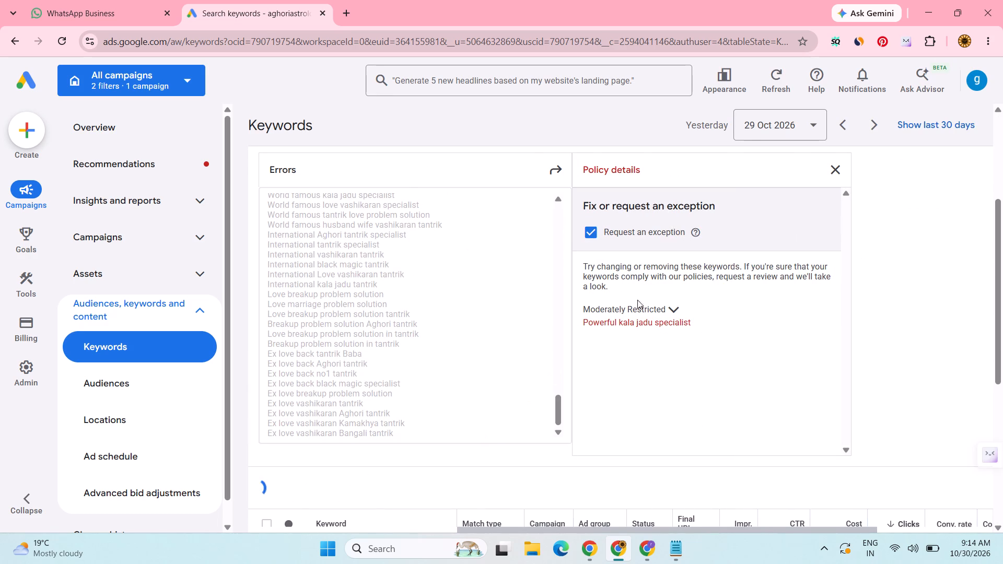
{"action": "scroll", "coordinate": [655, 328], "scroll_direction": "up", "scroll_amount": 1}
{"action": "left_click", "coordinate": [19, 77]}
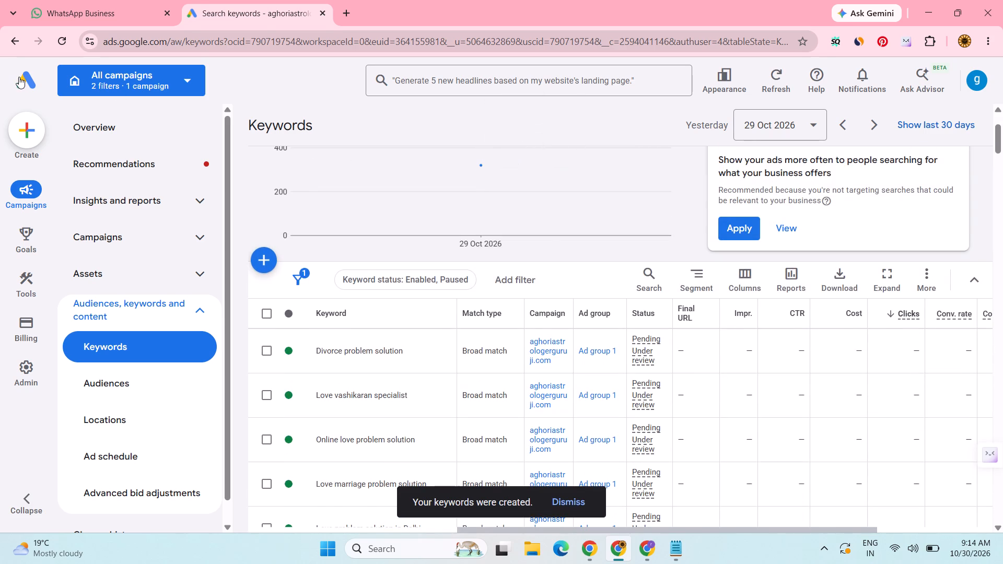
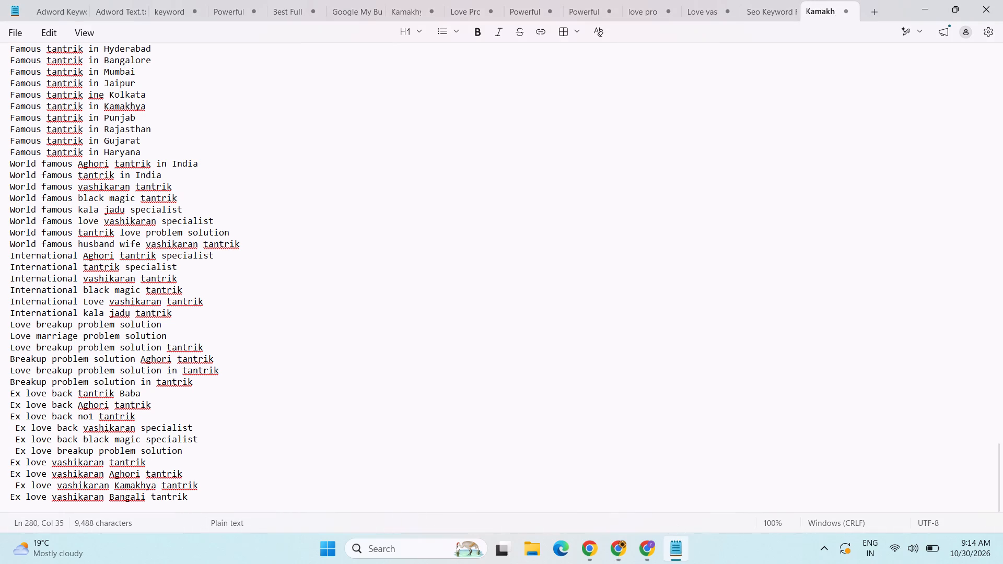
Bring up the Adword Keywords text file among the open Notepad files.
{"action": "left_click", "coordinate": [99, 3]}
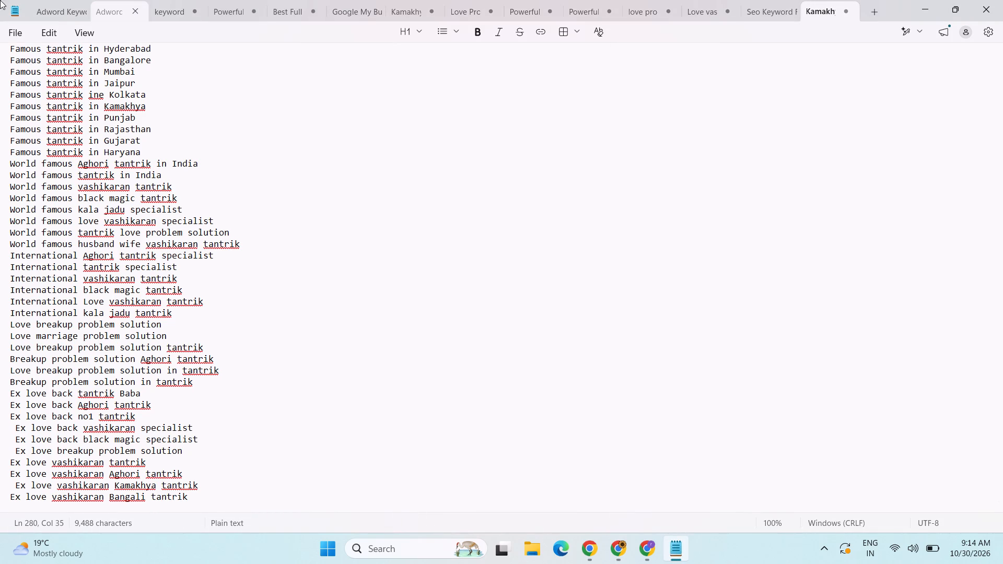
{"action": "left_click", "coordinate": [54, 15]}
{"action": "left_click", "coordinate": [52, 4]}
{"action": "left_click", "coordinate": [64, 7]}
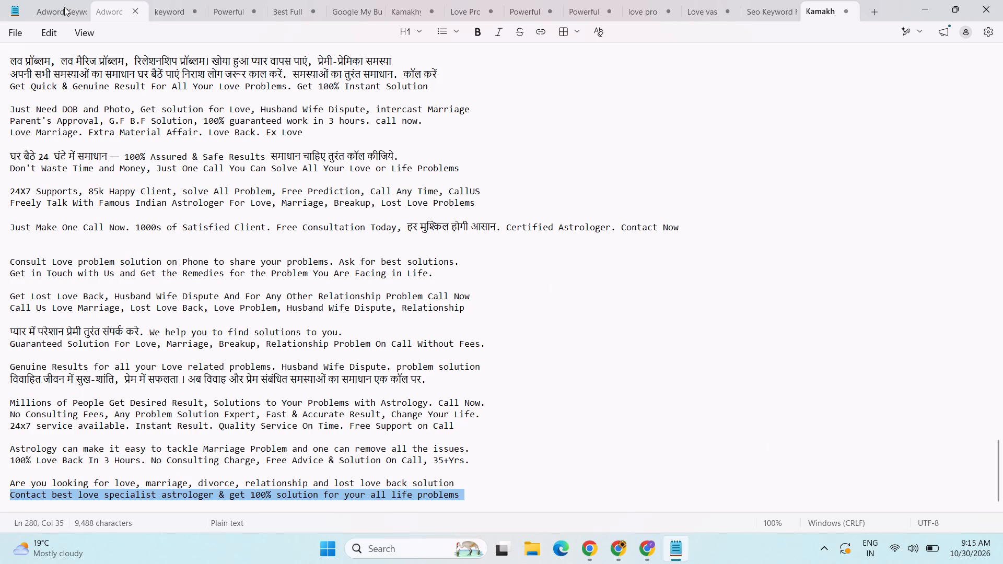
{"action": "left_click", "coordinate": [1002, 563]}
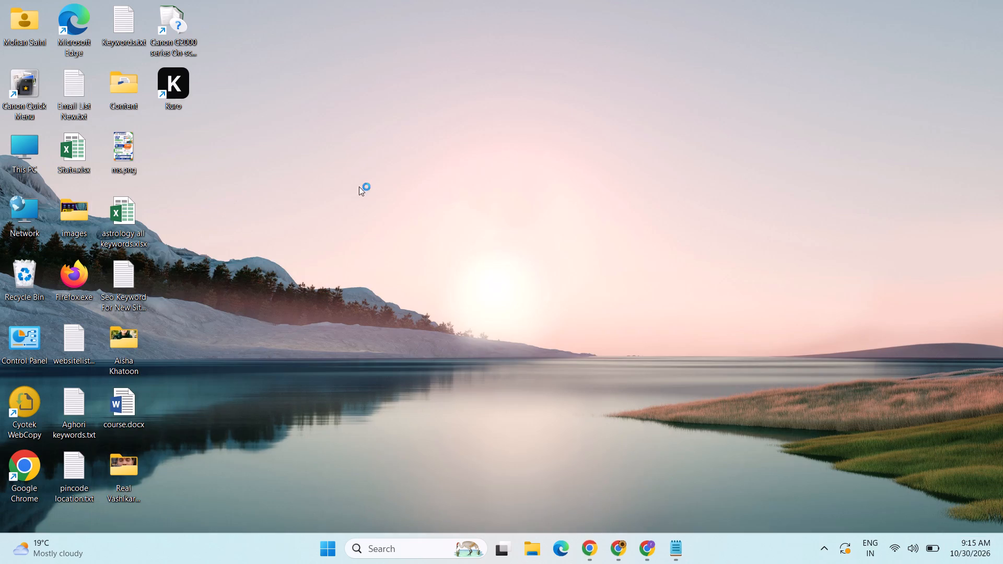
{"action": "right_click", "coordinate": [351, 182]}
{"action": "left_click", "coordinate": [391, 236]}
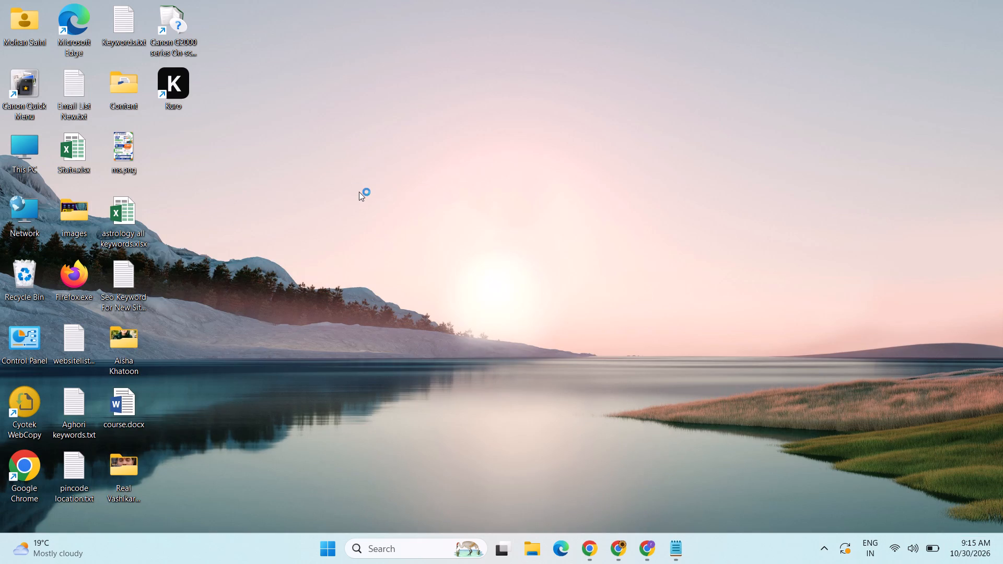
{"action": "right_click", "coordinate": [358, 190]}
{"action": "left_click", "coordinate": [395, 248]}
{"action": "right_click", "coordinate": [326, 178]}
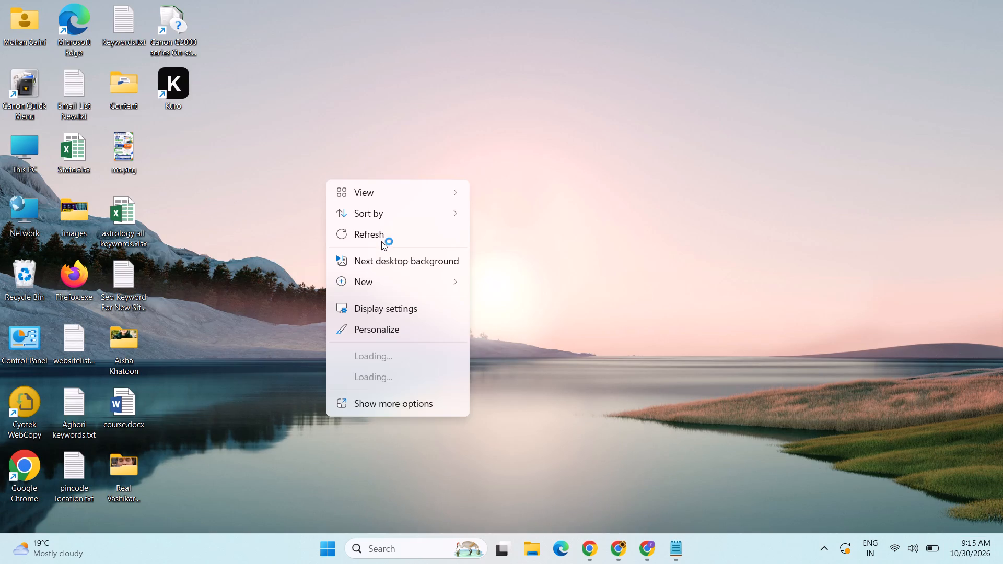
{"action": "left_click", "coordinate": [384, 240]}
Copy the keyword block from "love marriage specialist" through "best love problem solution astrologer" in the Adword Keywords file.
{"action": "left_click", "coordinate": [674, 545]}
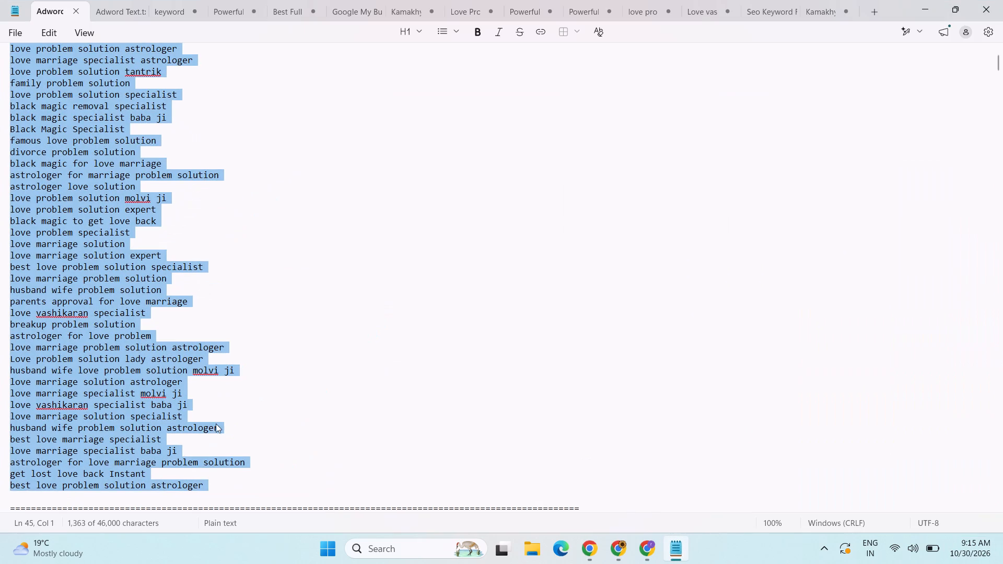
{"action": "left_click", "coordinate": [219, 490]}
{"action": "scroll", "coordinate": [53, 172], "scroll_direction": "up", "scroll_amount": 4}
{"action": "left_click", "coordinate": [5, 59], "text": "shift"}
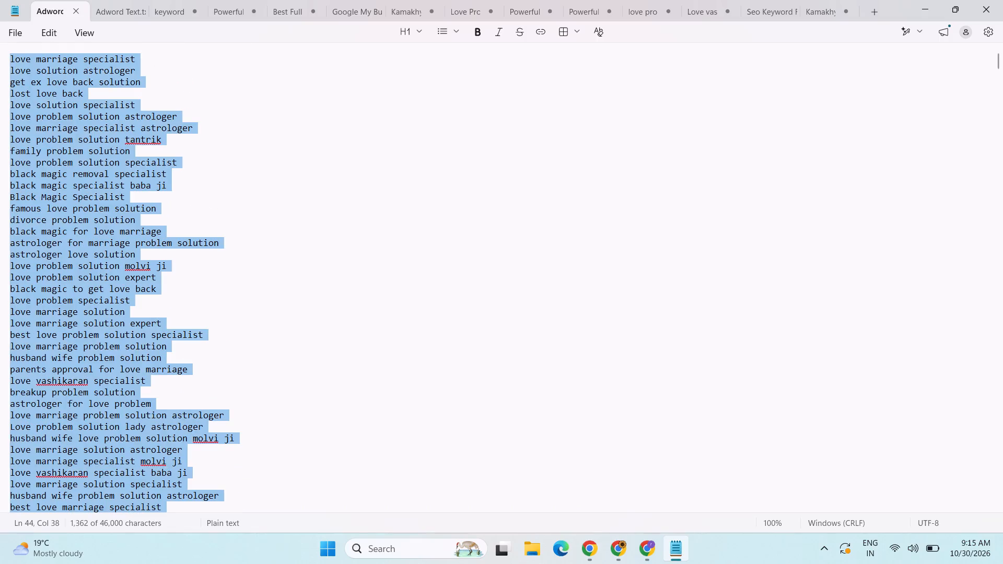
{"action": "key", "text": "ctrl+c"}
Open the getsolutionforlove.com account's keywords list in Google Ads, select every keyword and remove them all.
{"action": "left_click", "coordinate": [615, 552]}
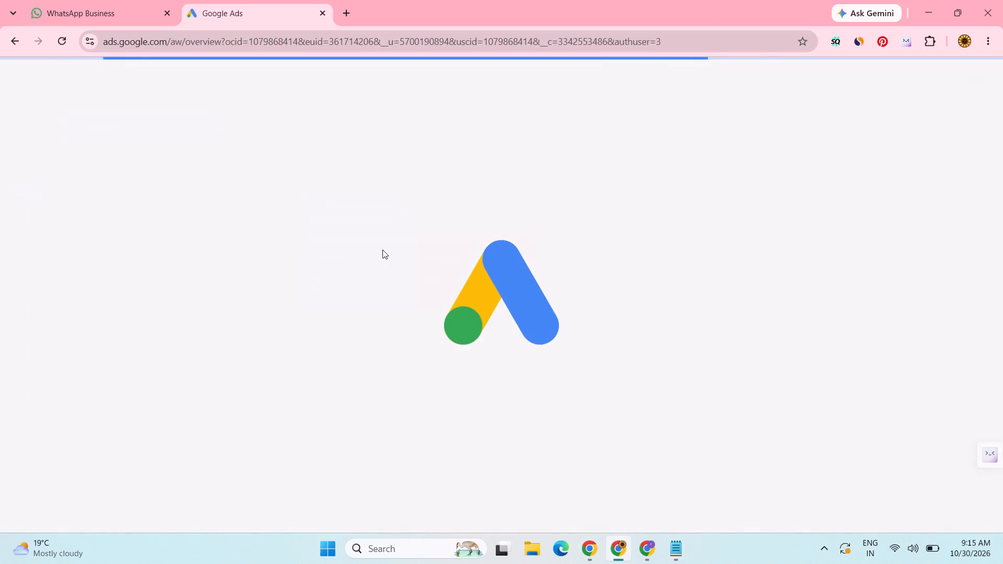
{"action": "left_click", "coordinate": [141, 309]}
{"action": "left_click", "coordinate": [136, 352]}
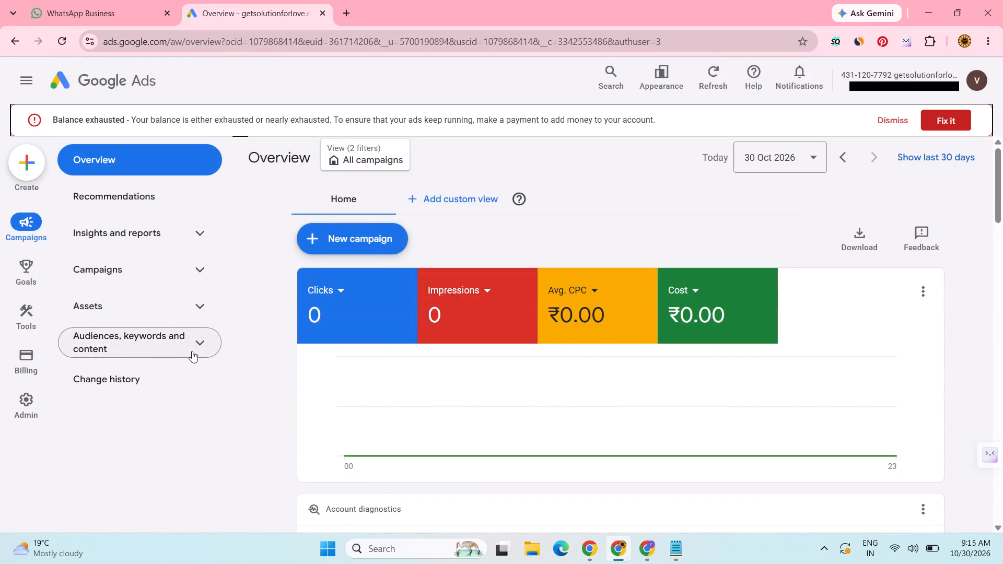
{"action": "scroll", "coordinate": [213, 330], "scroll_direction": "down", "scroll_amount": 1}
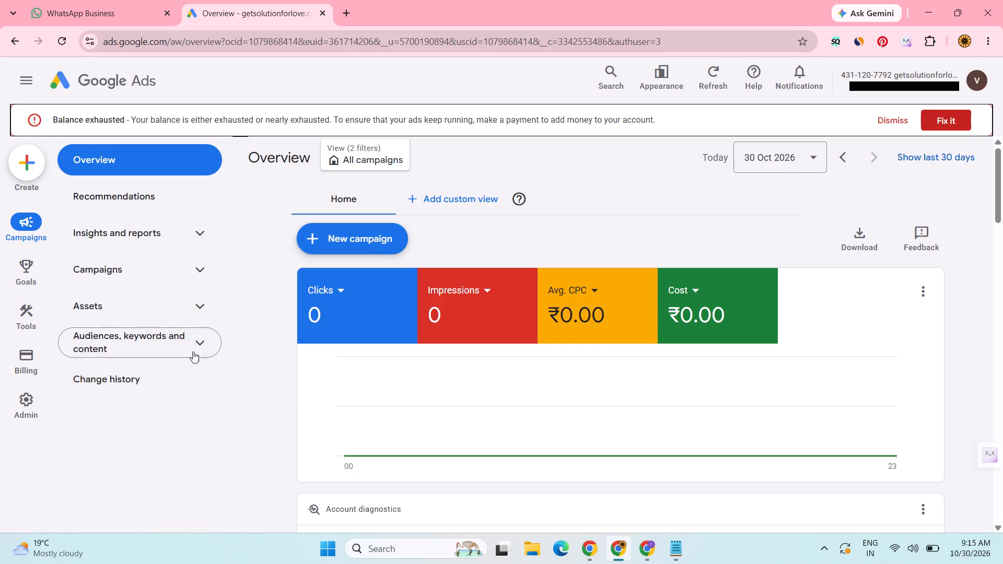
{"action": "left_click", "coordinate": [184, 337]}
{"action": "left_click", "coordinate": [139, 393]}
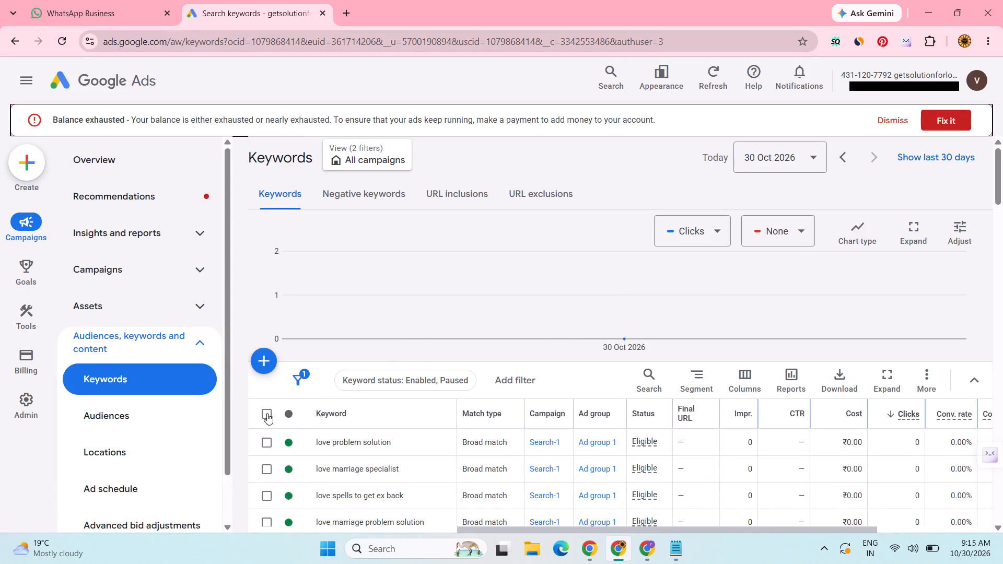
{"action": "left_click", "coordinate": [267, 413]}
{"action": "left_click", "coordinate": [369, 378]}
{"action": "left_click", "coordinate": [253, 239]}
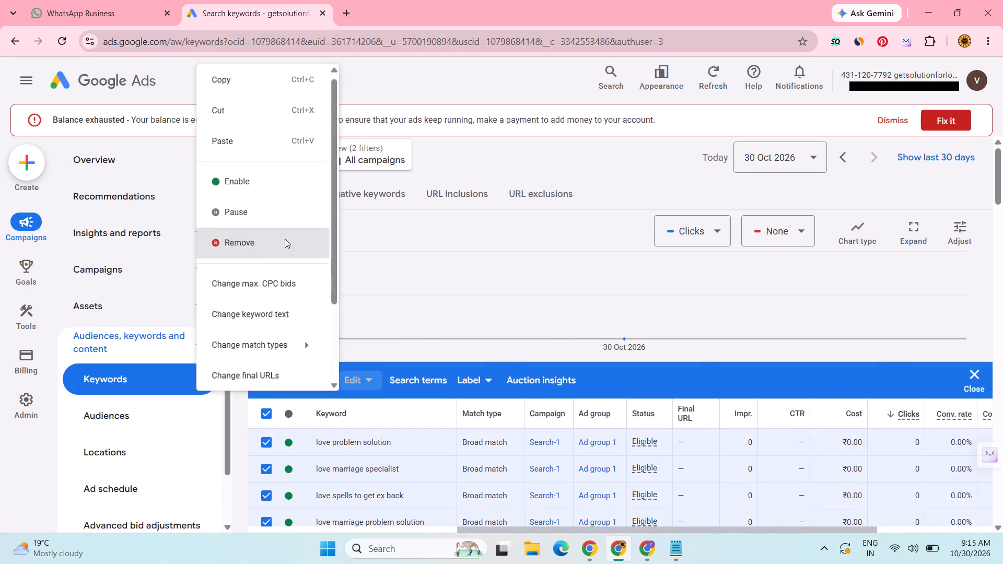
{"action": "left_click", "coordinate": [621, 339]}
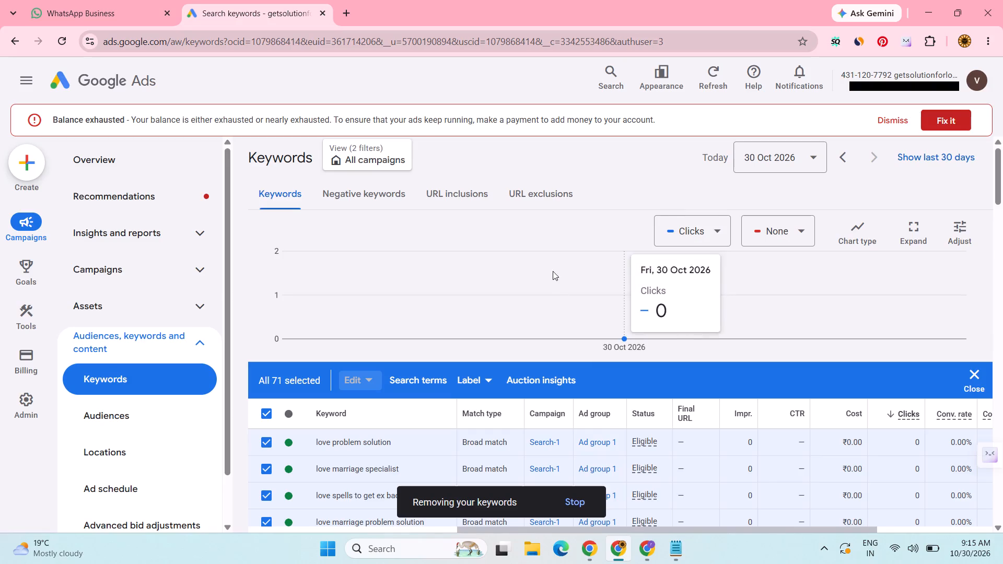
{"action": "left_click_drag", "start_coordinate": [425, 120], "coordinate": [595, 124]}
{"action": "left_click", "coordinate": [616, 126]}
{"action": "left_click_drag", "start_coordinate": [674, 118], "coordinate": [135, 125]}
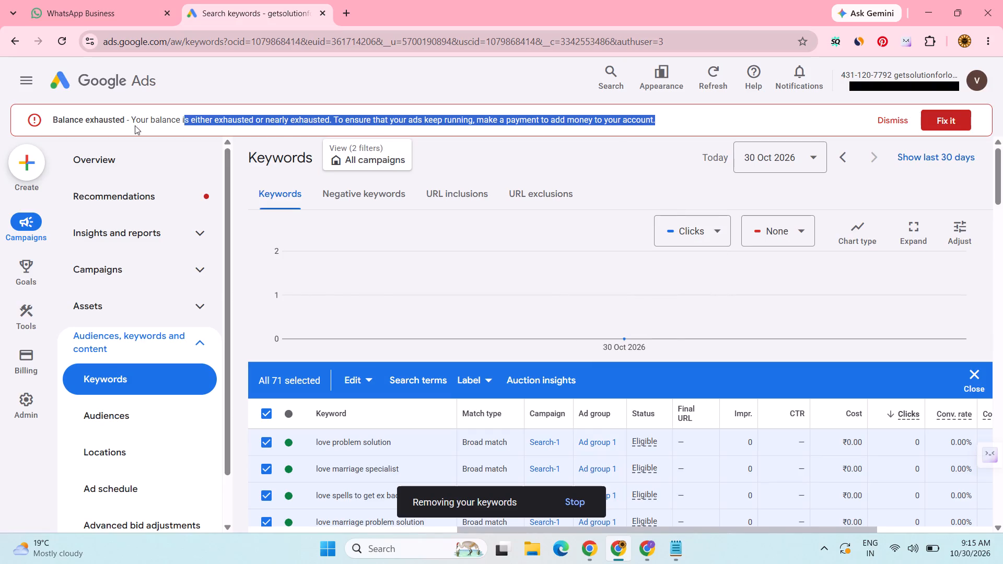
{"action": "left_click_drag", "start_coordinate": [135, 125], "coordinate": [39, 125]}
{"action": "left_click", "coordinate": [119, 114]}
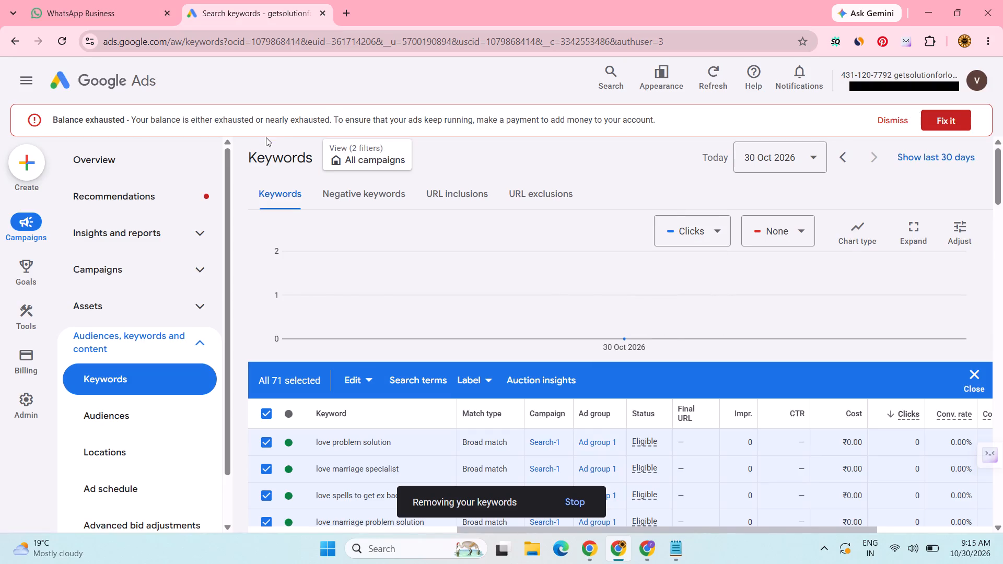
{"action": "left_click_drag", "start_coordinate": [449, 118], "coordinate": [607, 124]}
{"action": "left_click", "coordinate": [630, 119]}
Add the copied love-problem keyword list to Ad group 1 of the getsolutionforlove.com account's Search-1 campaign and save.
{"action": "scroll", "coordinate": [553, 378], "scroll_direction": "down", "scroll_amount": 3}
{"action": "left_click", "coordinate": [621, 273]}
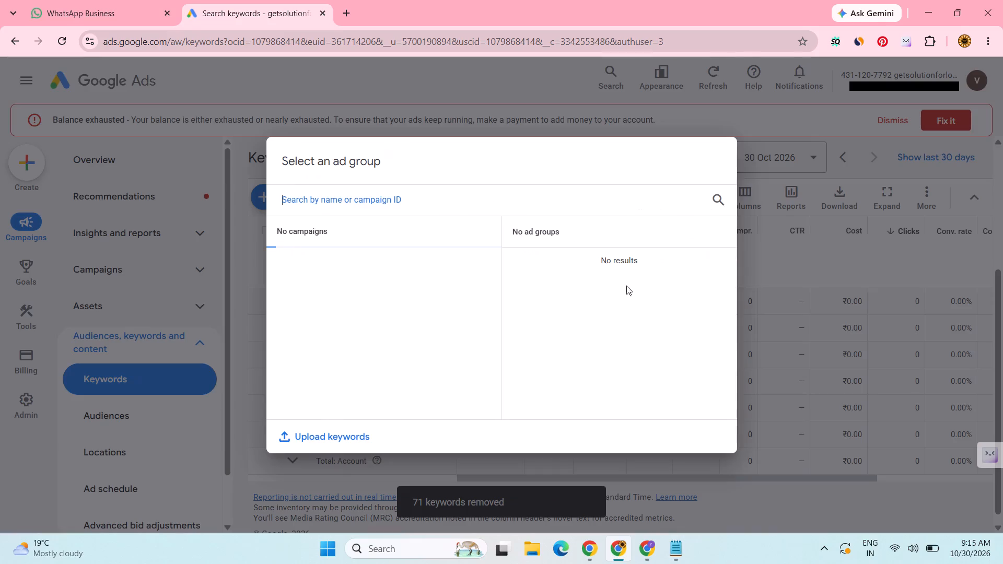
{"action": "left_click", "coordinate": [326, 264]}
{"action": "left_click", "coordinate": [576, 272]}
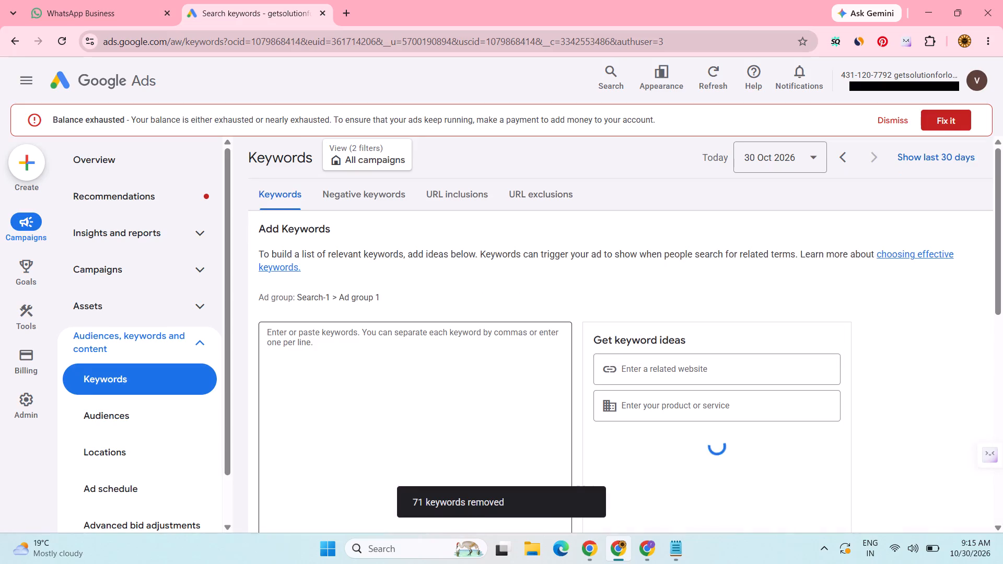
{"action": "left_click", "coordinate": [440, 382]}
{"action": "key", "text": "ctrl+v"}
{"action": "scroll", "coordinate": [276, 343], "scroll_direction": "down", "scroll_amount": 2}
{"action": "left_click", "coordinate": [276, 496]}
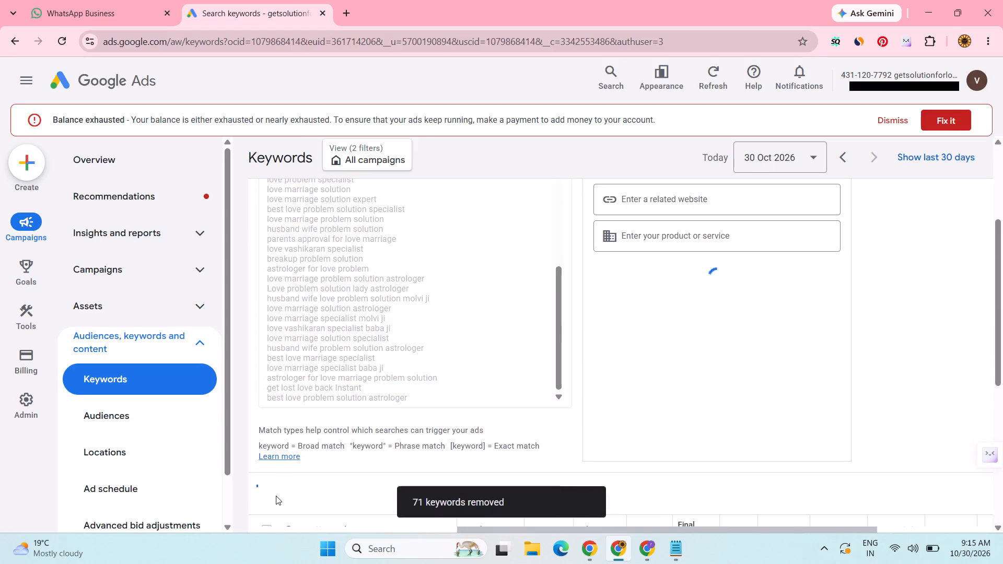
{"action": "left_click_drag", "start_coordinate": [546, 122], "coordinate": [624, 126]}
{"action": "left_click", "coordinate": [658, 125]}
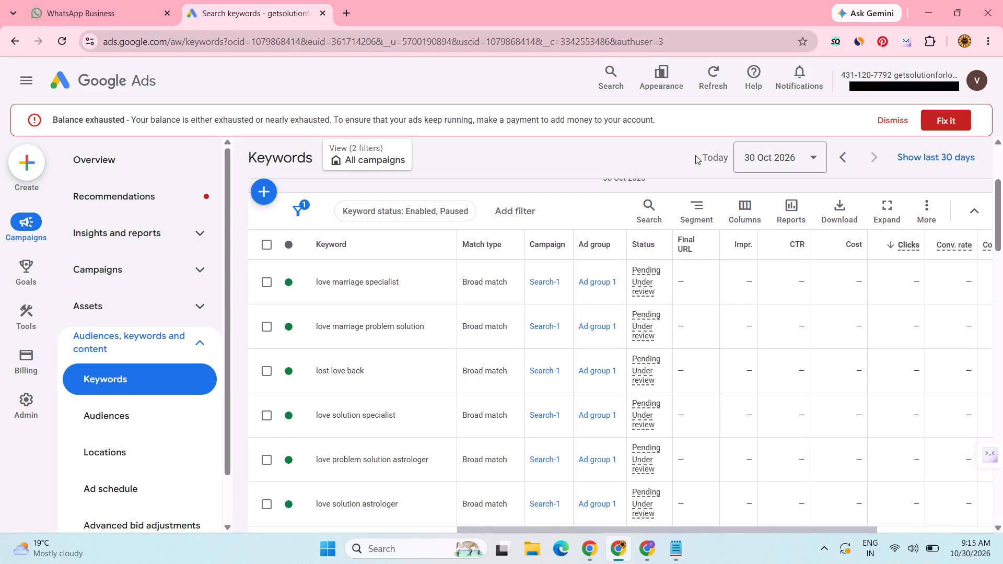
Open the loveastrovkshastri.com account from the account list and close the finished getsolutionforlove tab.
{"action": "left_click", "coordinate": [980, 85]}
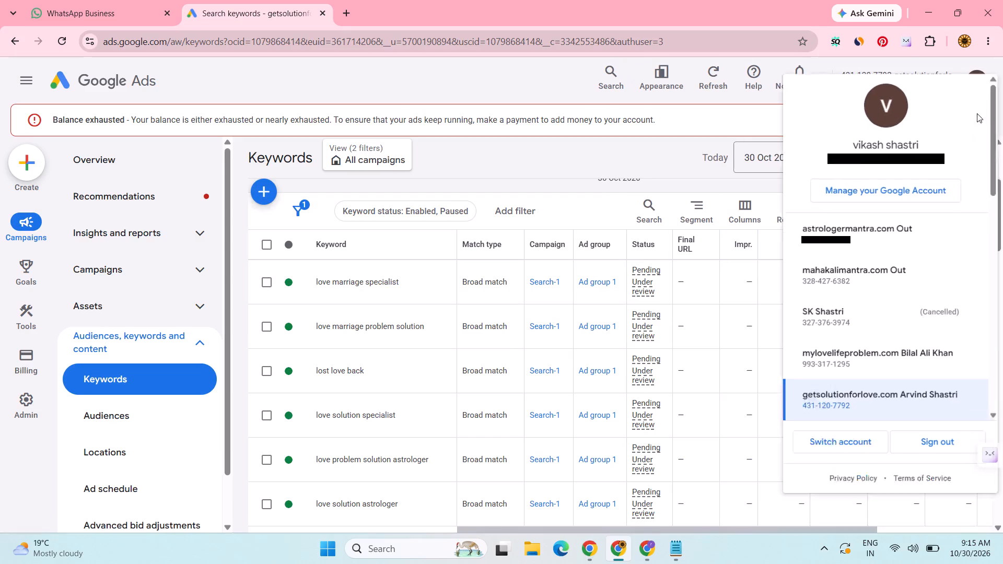
{"action": "scroll", "coordinate": [876, 325], "scroll_direction": "down", "scroll_amount": 4}
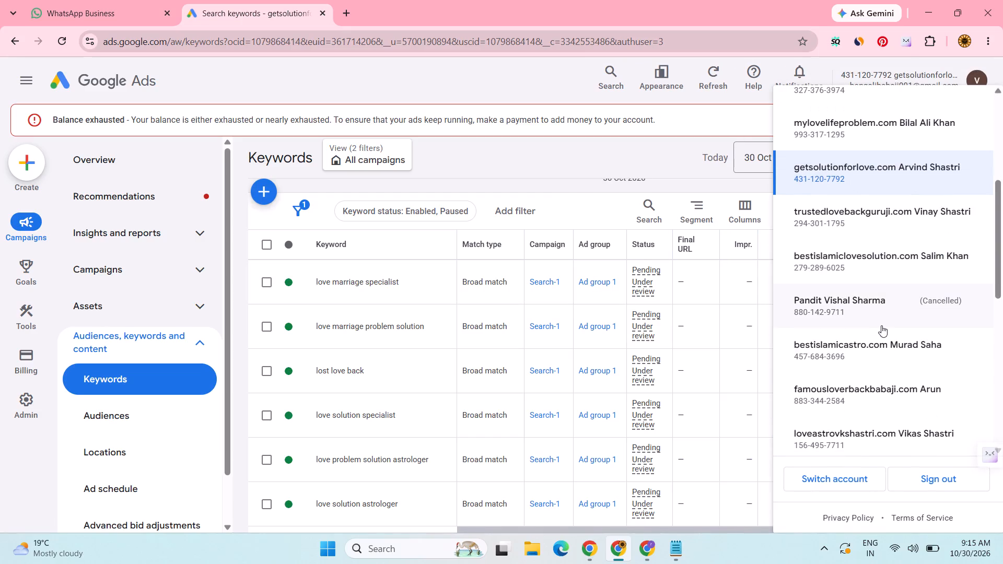
{"action": "scroll", "coordinate": [889, 318], "scroll_direction": "down", "scroll_amount": 1}
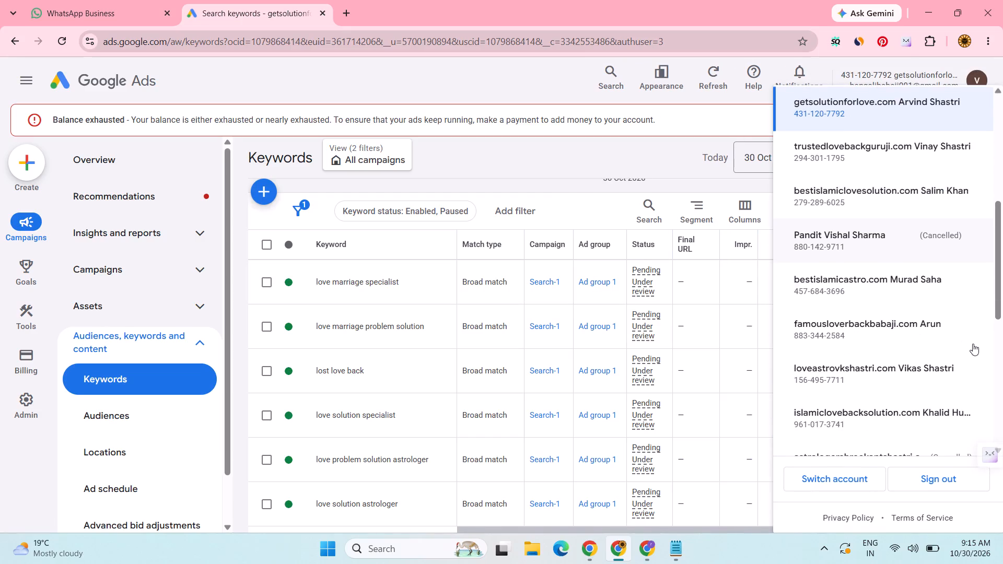
{"action": "scroll", "coordinate": [969, 347], "scroll_direction": "down", "scroll_amount": 1}
{"action": "left_click", "coordinate": [890, 305]}
{"action": "left_click", "coordinate": [194, 0]}
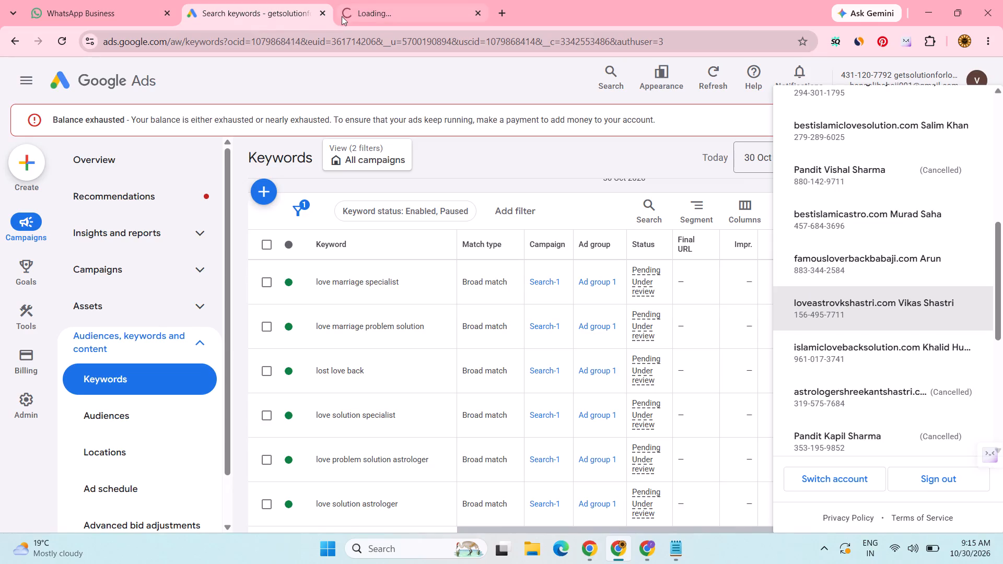
{"action": "left_click", "coordinate": [325, 15]}
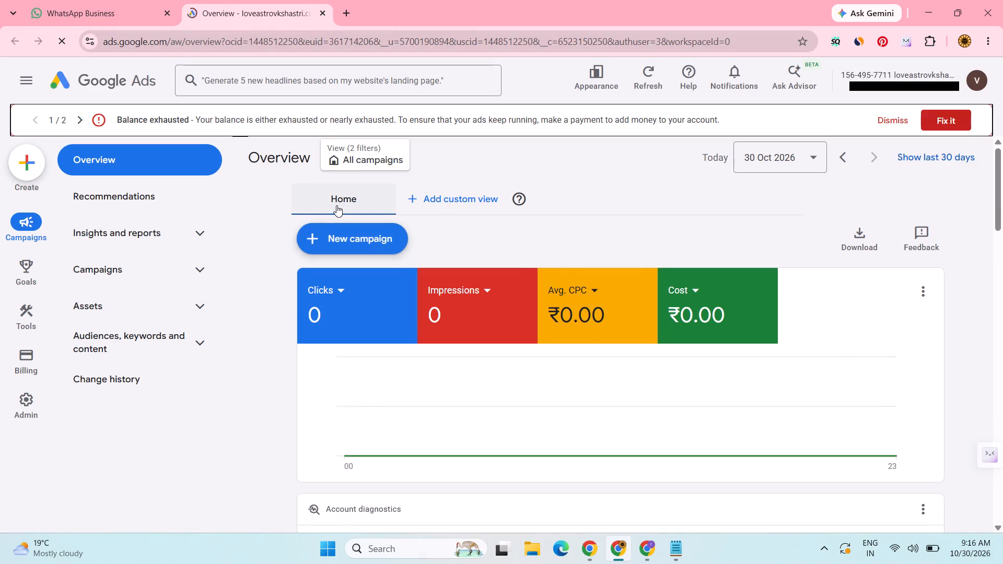
Open the loveastrovkshastri.com account's keywords list, select every keyword and remove them all.
{"action": "left_click", "coordinate": [172, 340]}
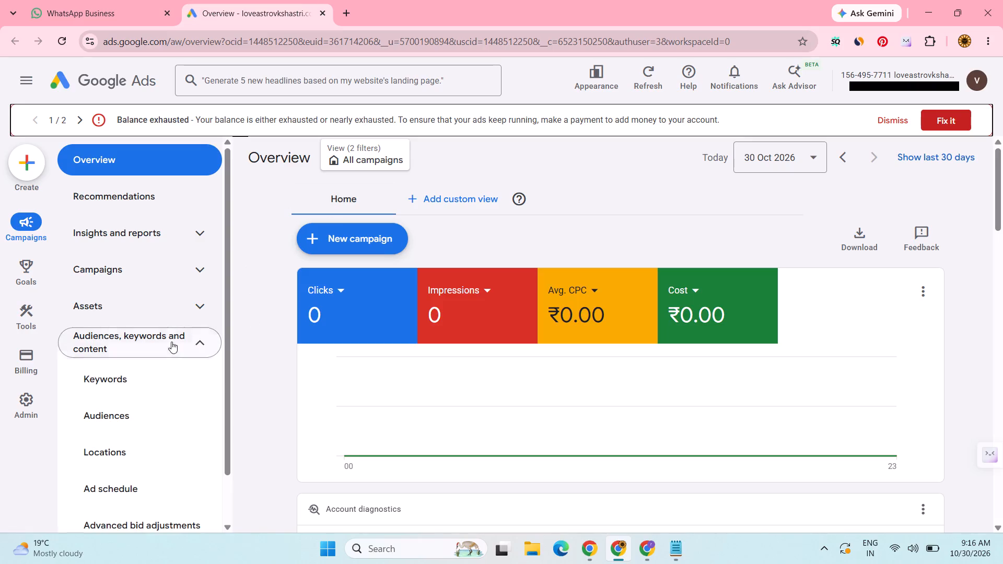
{"action": "left_click", "coordinate": [178, 386]}
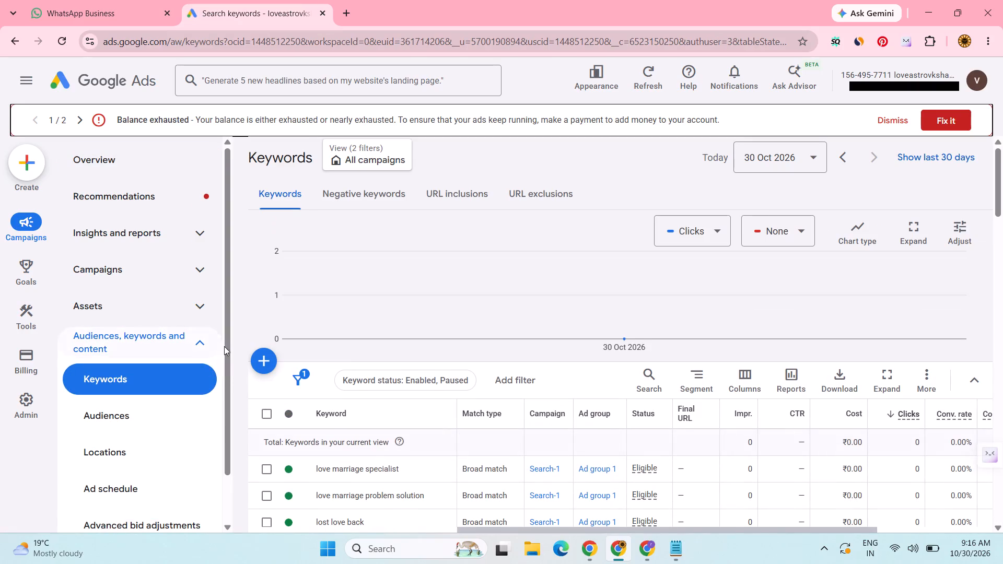
{"action": "left_click", "coordinate": [266, 412]}
{"action": "left_click", "coordinate": [362, 380]}
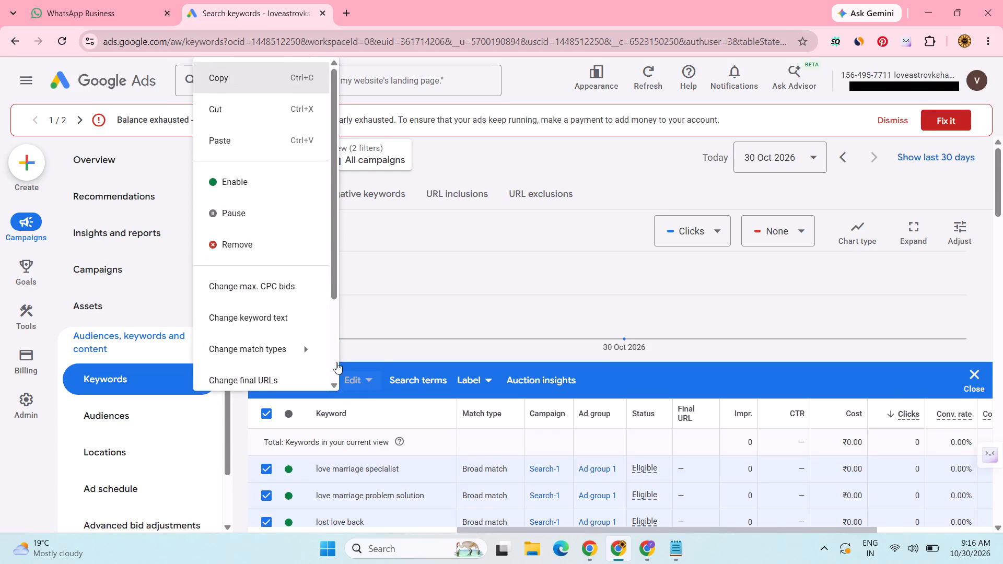
{"action": "left_click", "coordinate": [245, 238]}
{"action": "left_click", "coordinate": [638, 340]}
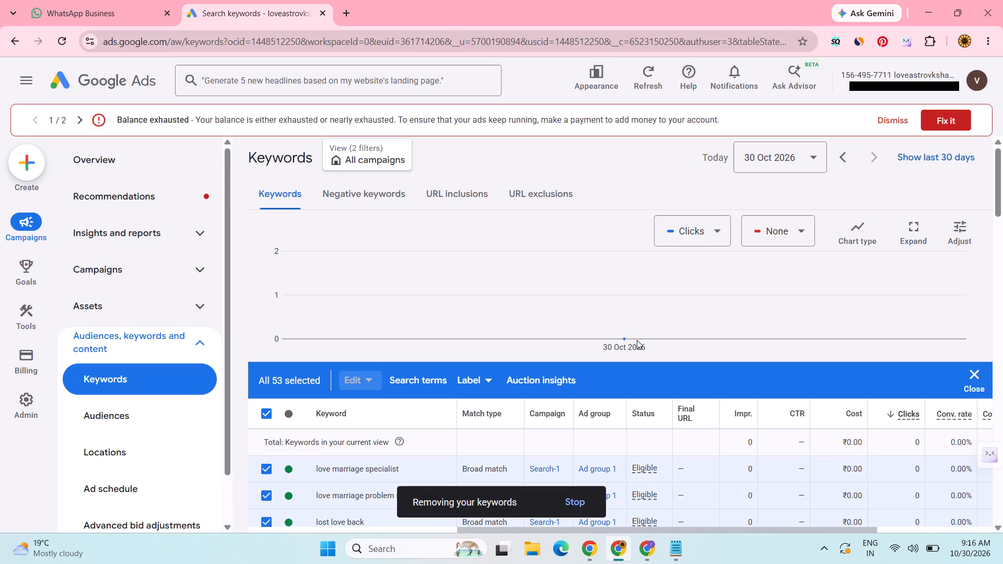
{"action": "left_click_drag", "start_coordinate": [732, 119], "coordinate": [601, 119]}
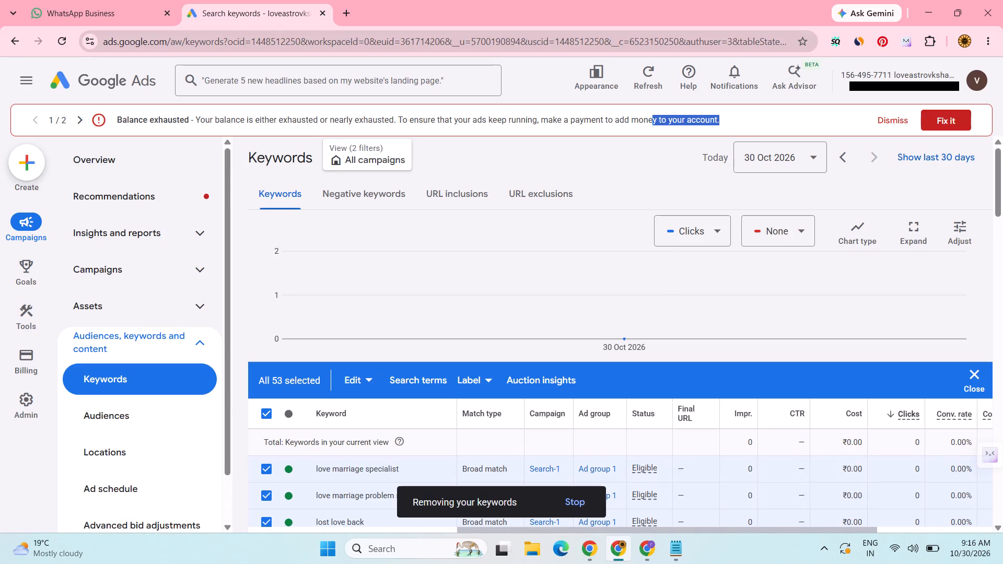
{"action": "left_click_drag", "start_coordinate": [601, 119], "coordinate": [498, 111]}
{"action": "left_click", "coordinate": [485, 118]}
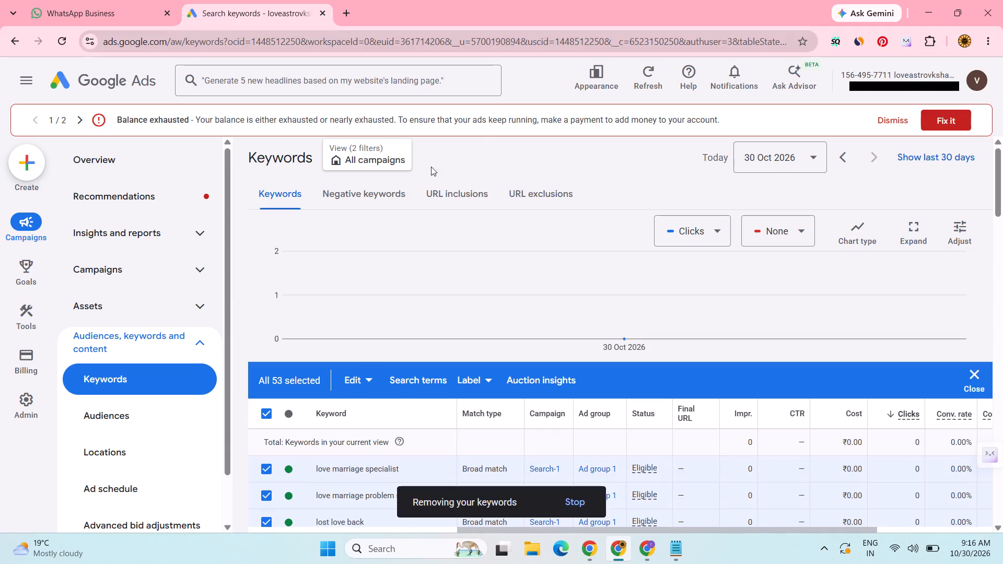
Add the copied love-problem keyword list to Ad group 1 of the loveastrovkshastri.com account's Search-1 campaign and save.
{"action": "left_click", "coordinate": [612, 458]}
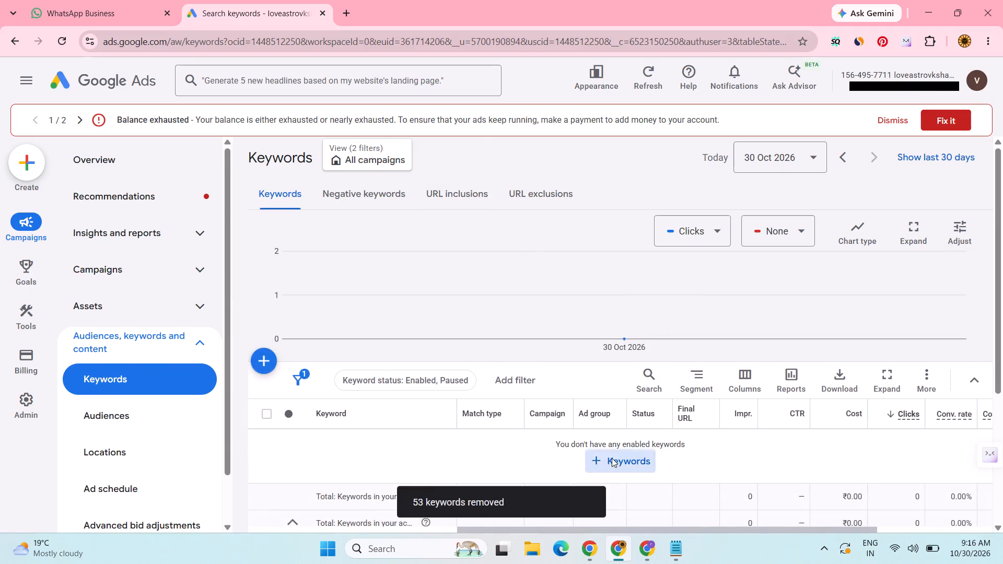
{"action": "left_click", "coordinate": [393, 262]}
{"action": "left_click", "coordinate": [560, 260]}
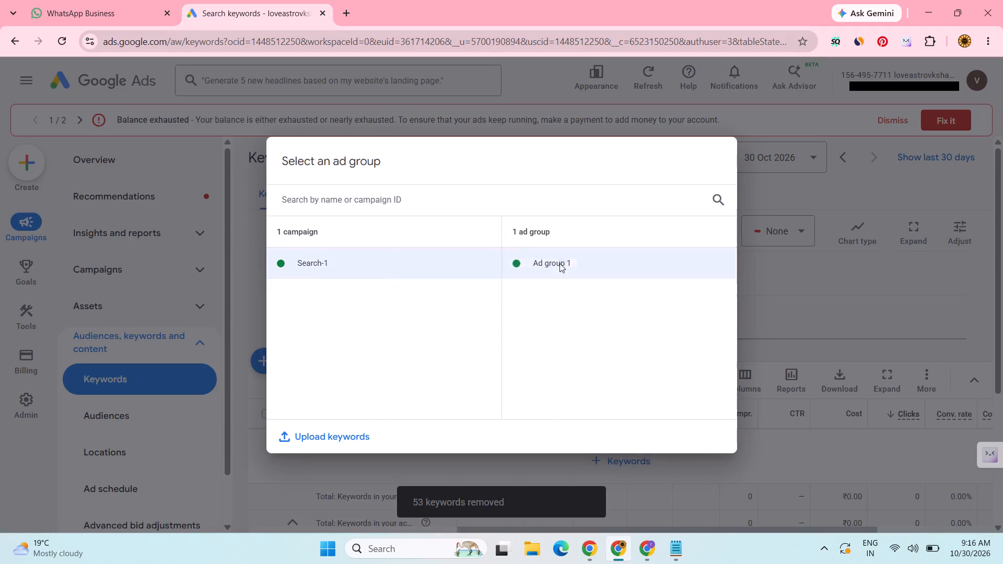
{"action": "left_click", "coordinate": [341, 440]}
{"action": "key", "text": "ctrl+v"}
{"action": "scroll", "coordinate": [310, 370], "scroll_direction": "down", "scroll_amount": 4}
{"action": "left_click", "coordinate": [260, 356]}
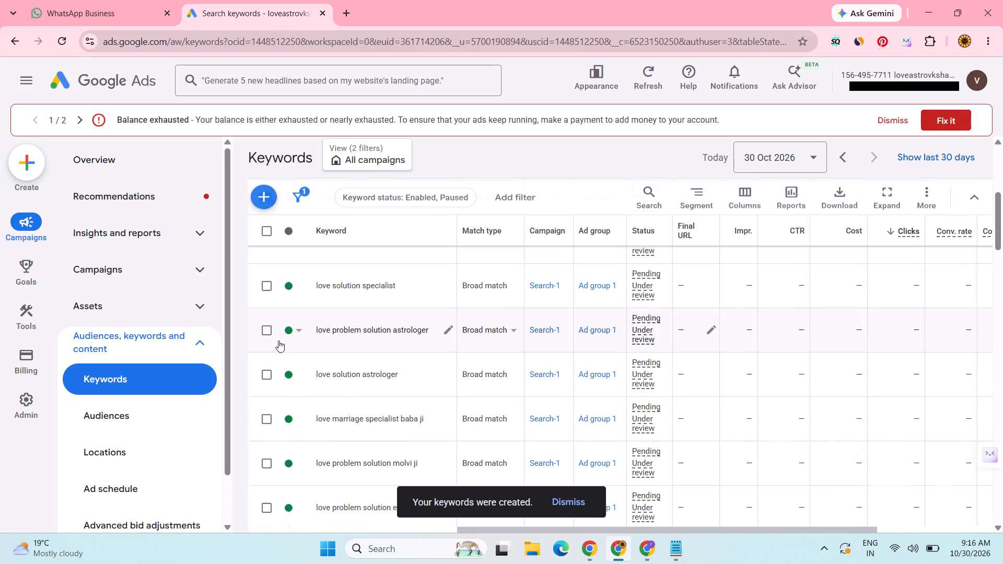
Return to the loveastrovkshastri.com account's overview, and minimize the browser and Notepad to reach the desktop.
{"action": "left_click", "coordinate": [133, 93]}
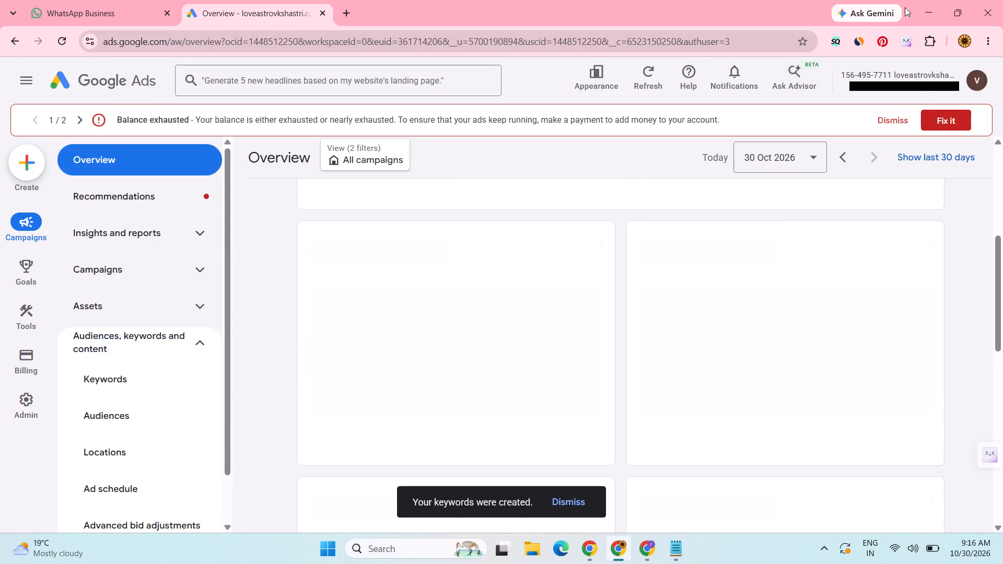
{"action": "left_click", "coordinate": [934, 1]}
{"action": "left_click", "coordinate": [924, 0]}
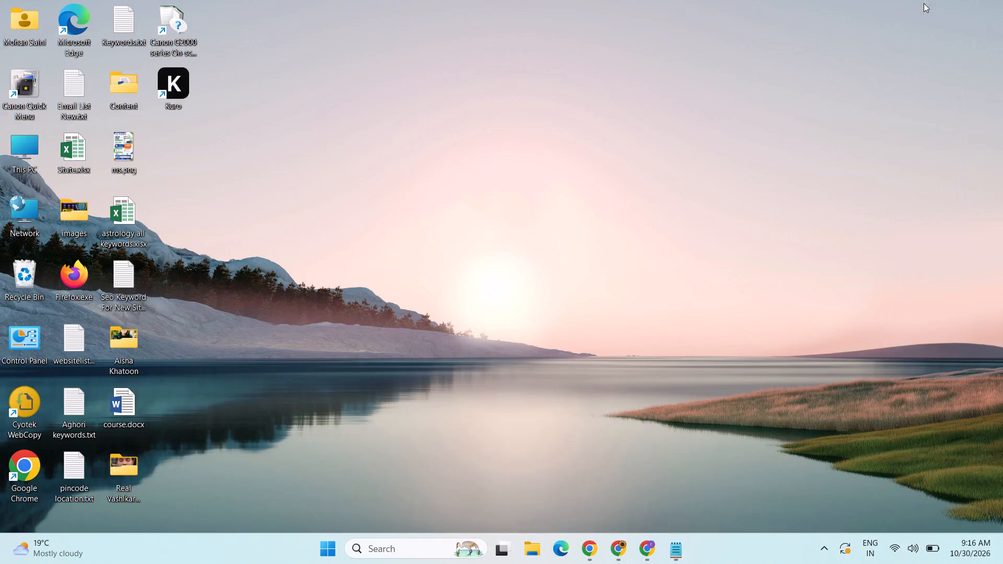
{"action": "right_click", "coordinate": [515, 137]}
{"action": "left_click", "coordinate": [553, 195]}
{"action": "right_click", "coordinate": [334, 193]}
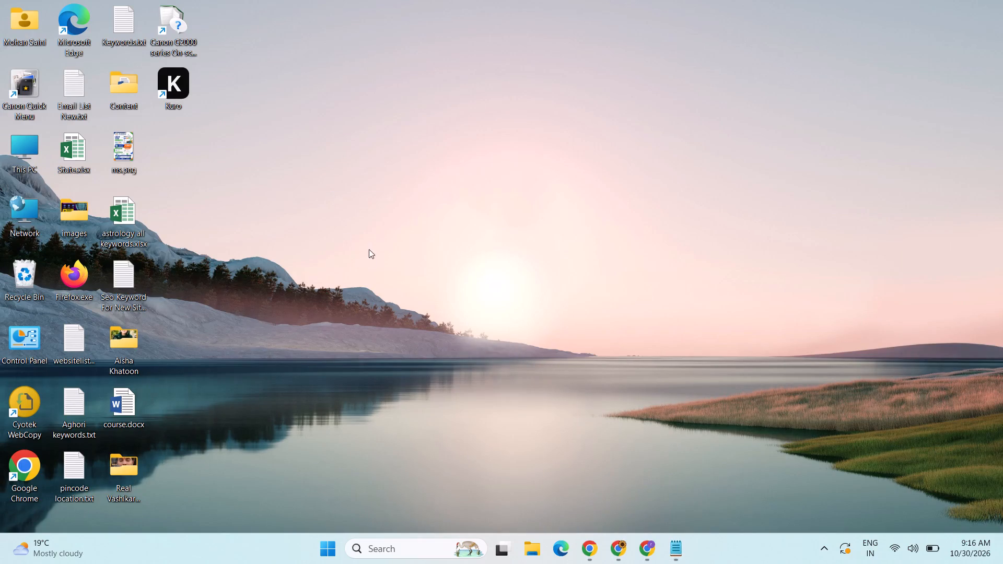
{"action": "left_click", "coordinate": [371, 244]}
Launch Kuro from its desktop shortcut.
{"action": "double_click", "coordinate": [173, 88]}
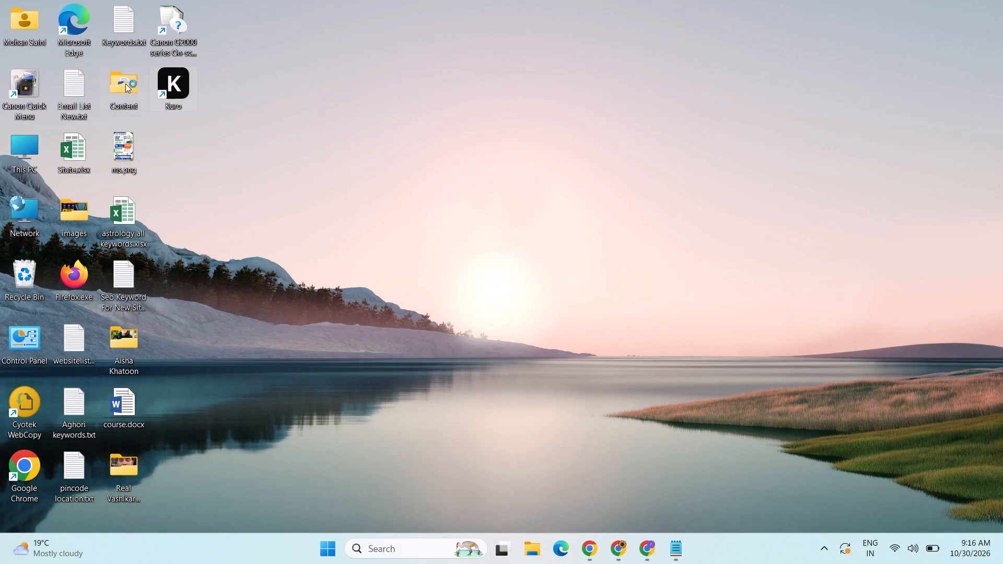